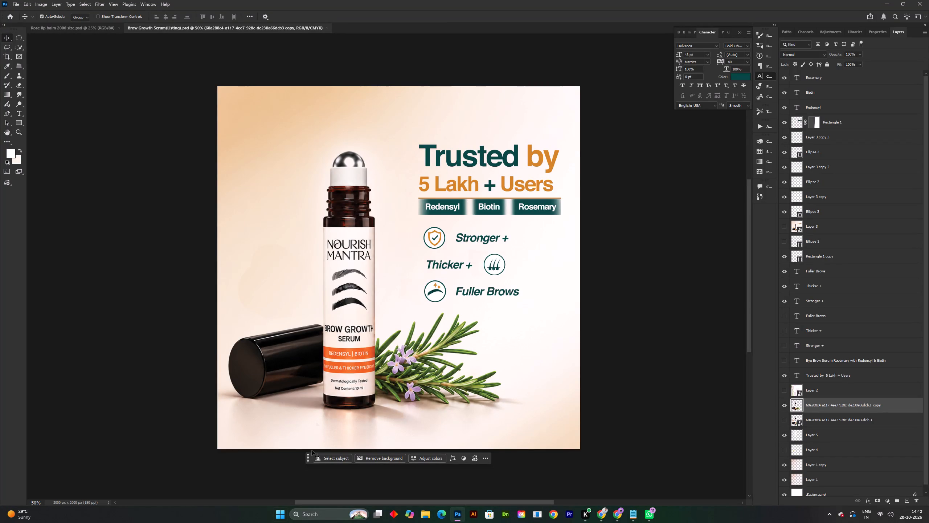
# Switch to Chrome and open a new browser window under the Hype profile.
pyautogui.doubleClick(618, 515)
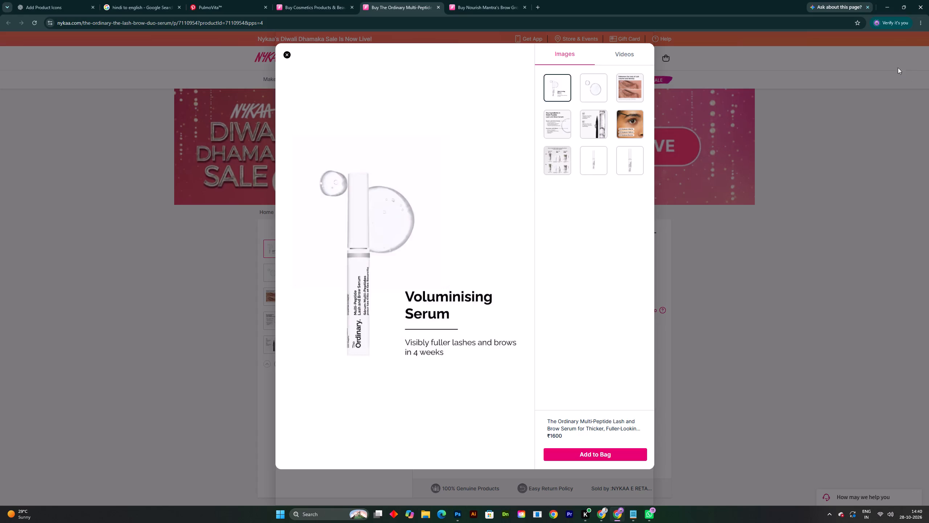
pyautogui.doubleClick(909, 25)
pyautogui.click(882, 23)
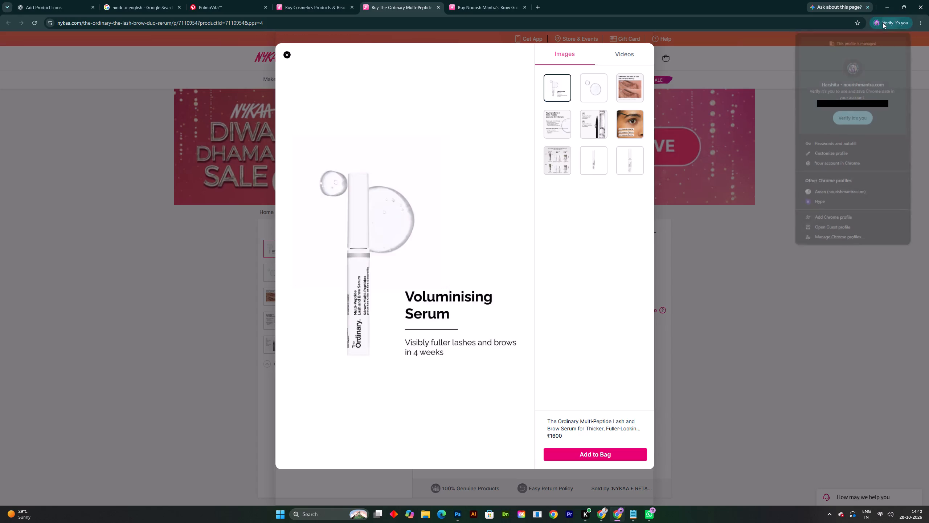
pyautogui.click(825, 204)
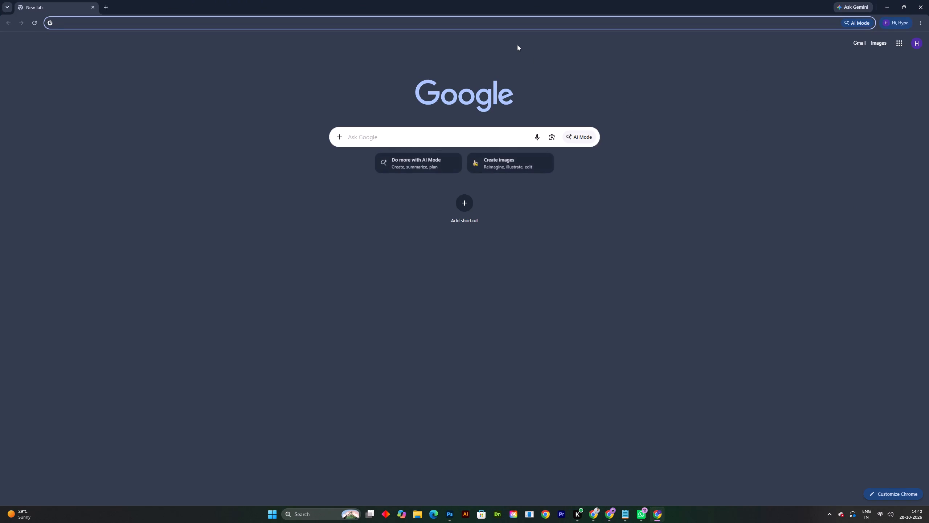
# Search the web for hindilinks4u and open the hindilinks4u.exchange site.
pyautogui.write('hindilinks')
pyautogui.write('4u')
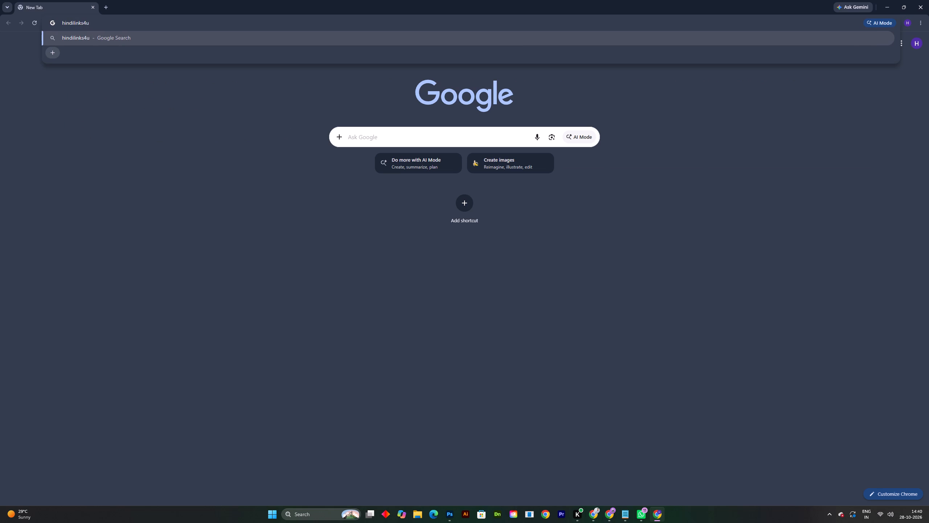
pyautogui.press('Return')
pyautogui.click(148, 108)
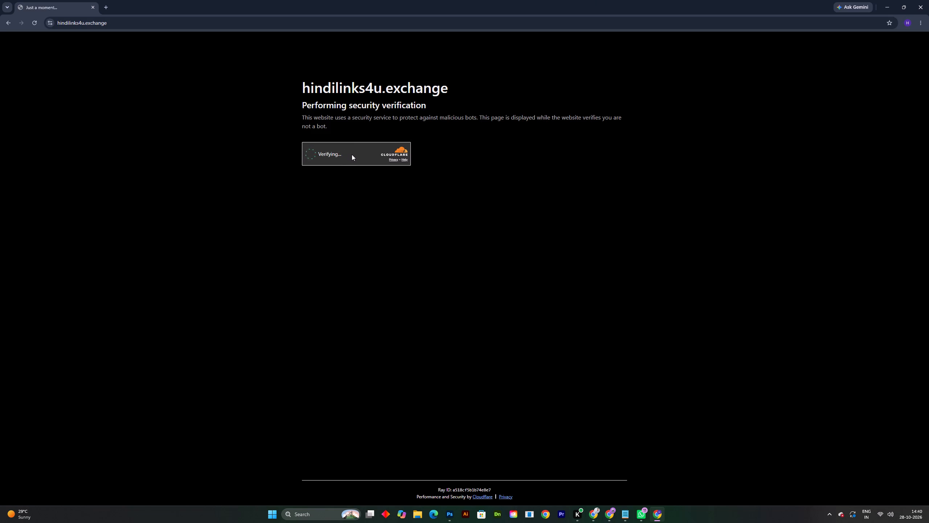
# Examine the movie and series listings across the whole hindilinks4u homepage.
pyautogui.scroll(-2, 461, 212)
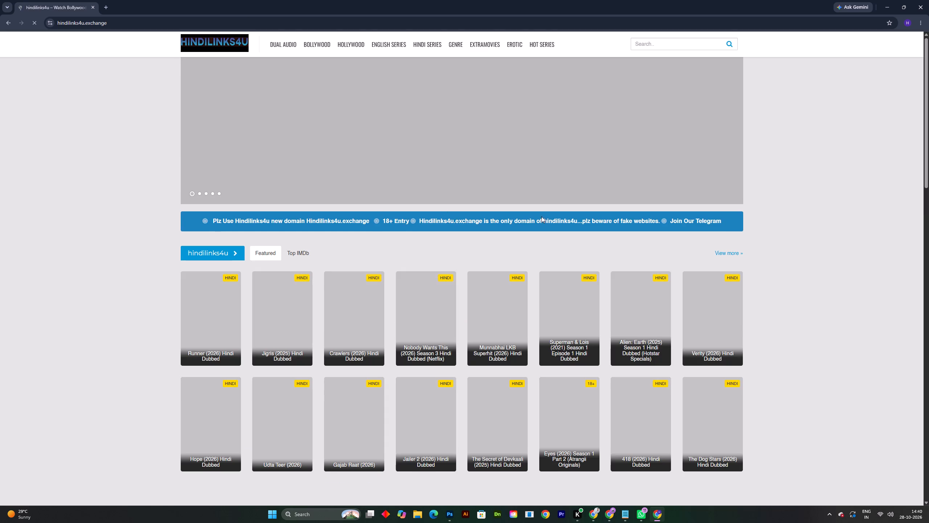
pyautogui.scroll(-12, 596, 214)
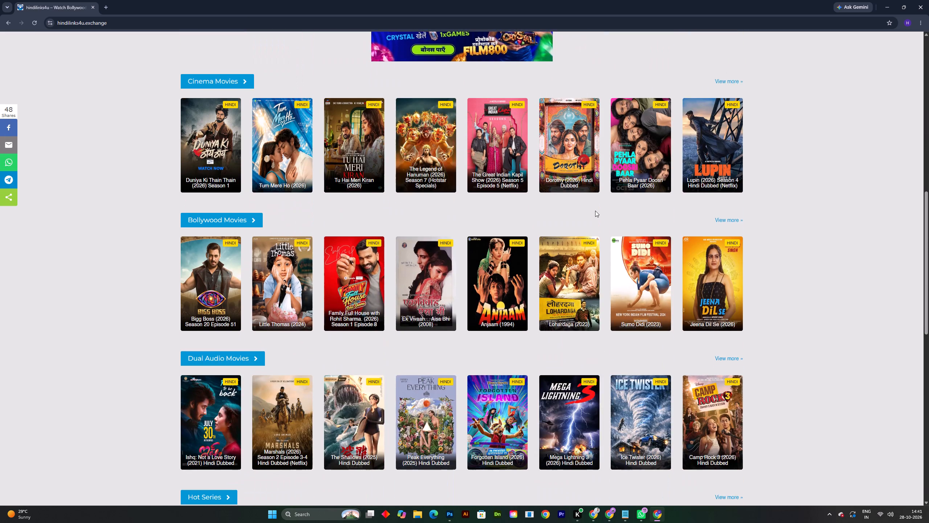
pyautogui.scroll(-13, 595, 211)
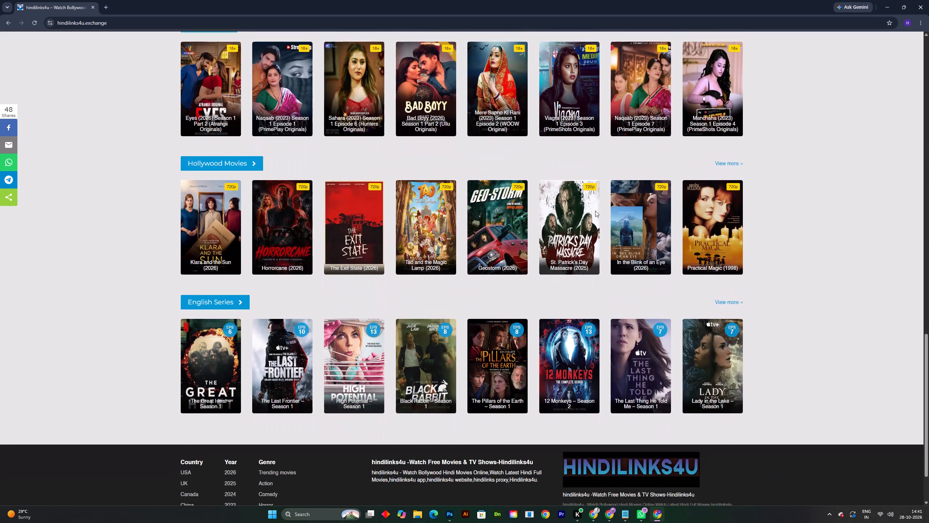
pyautogui.scroll(-4, 595, 211)
pyautogui.scroll(20, 594, 212)
pyautogui.scroll(6, 594, 212)
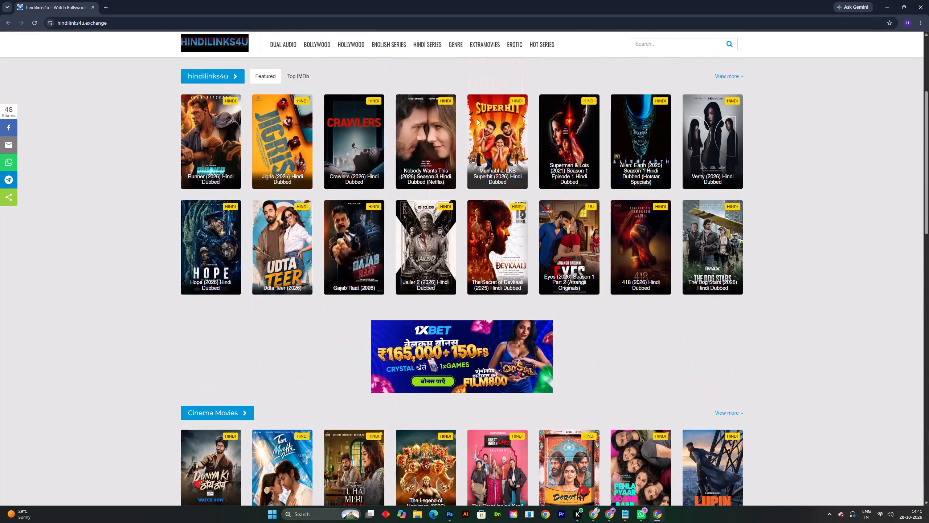
pyautogui.scroll(4, 477, 119)
# Replace the hindilinks4u page with a fresh tab, search for cinehd and open the cinehd.dev site.
pyautogui.click(104, 5)
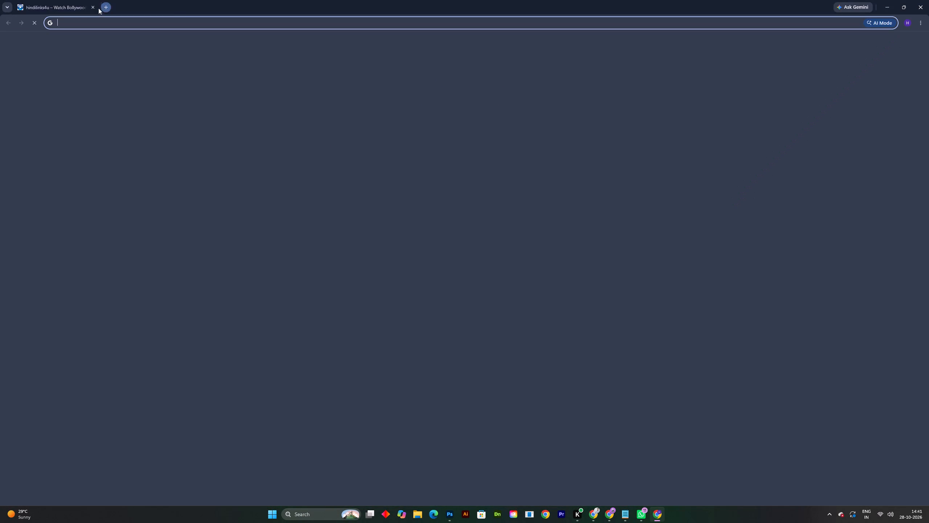
pyautogui.click(95, 7)
pyautogui.write('cineh')
pyautogui.press('d')
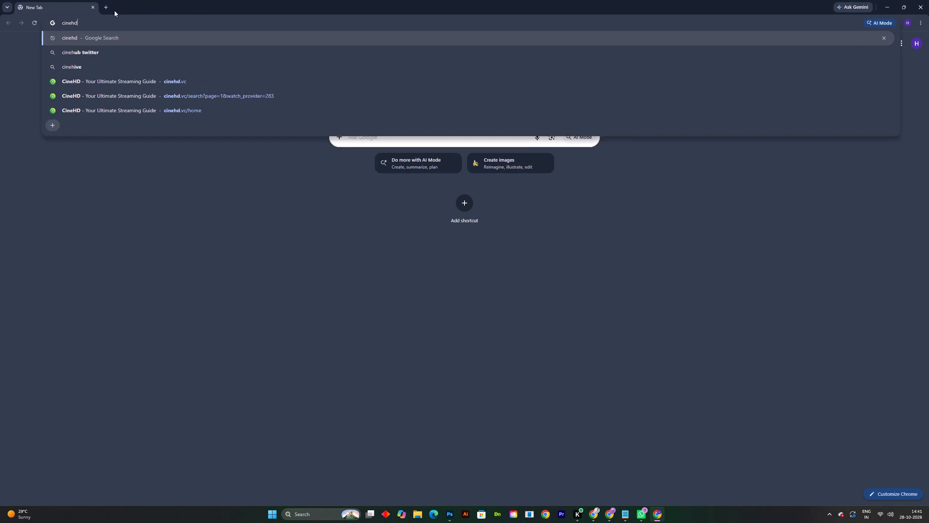
pyautogui.press('Return')
pyautogui.click(282, 121)
pyautogui.click(283, 114)
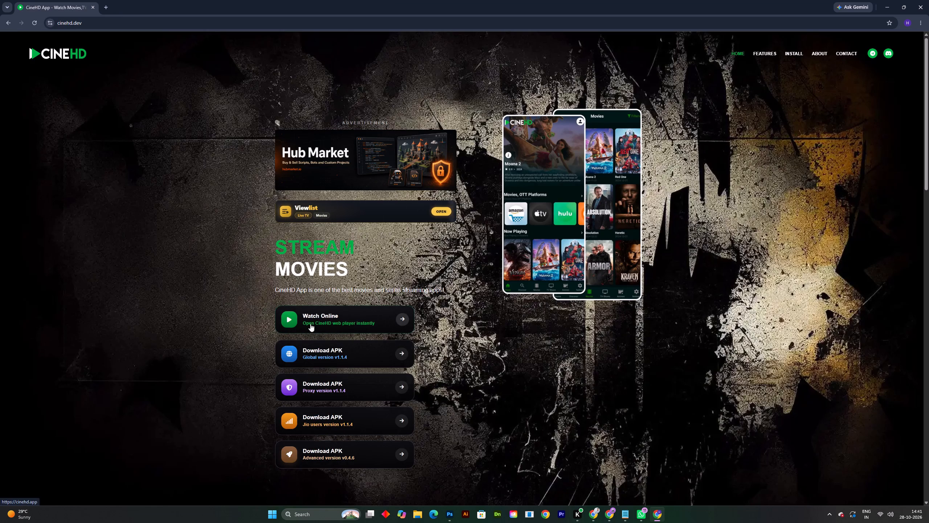
# Open the CineHD web player, enter its catalogue and look through the home page's movie sections.
pyautogui.click(310, 318)
pyautogui.click(454, 142)
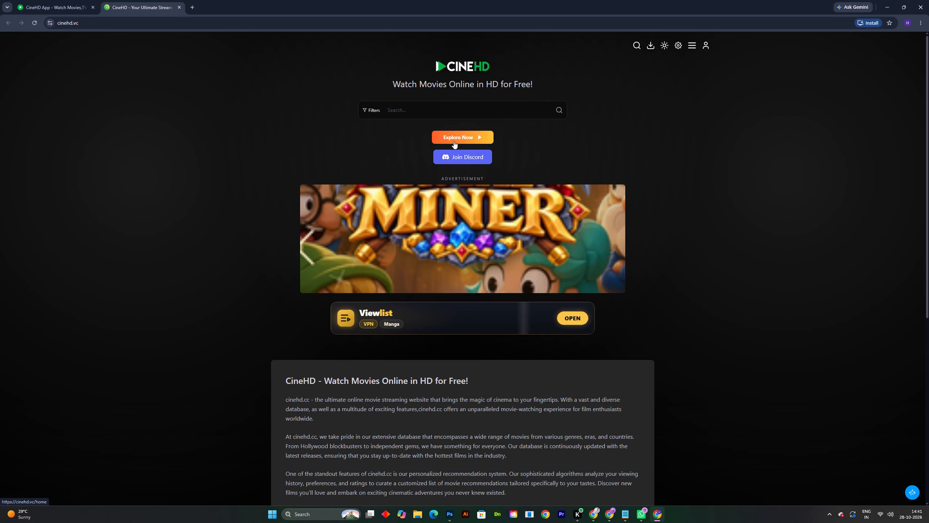
pyautogui.scroll(-5, 442, 191)
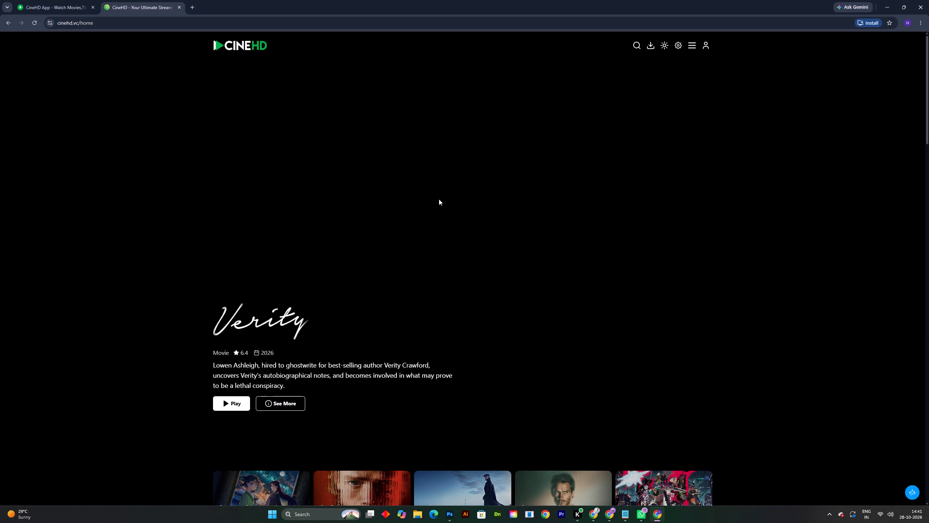
pyautogui.scroll(-1, 439, 199)
pyautogui.scroll(-5, 577, 197)
pyautogui.scroll(2, 583, 226)
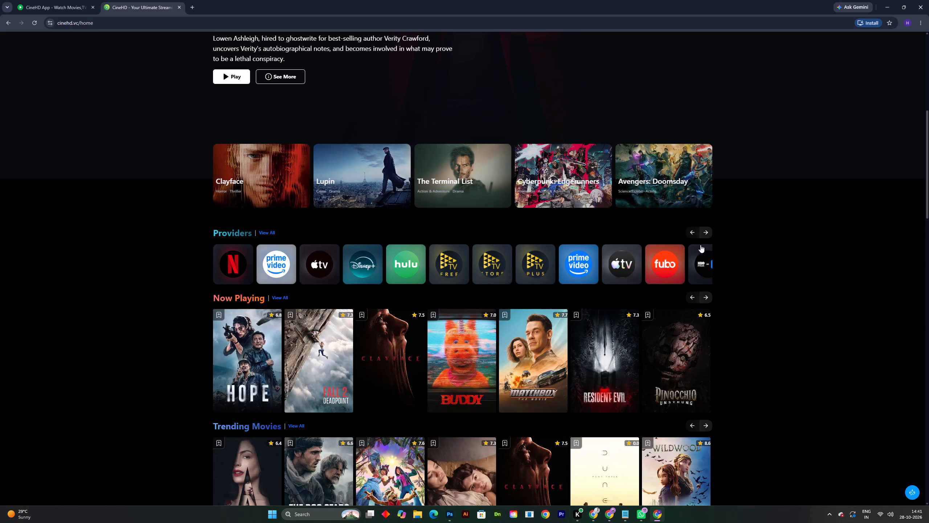
# Open the full list of streaming providers on CineHD and look through it.
pyautogui.click(272, 233)
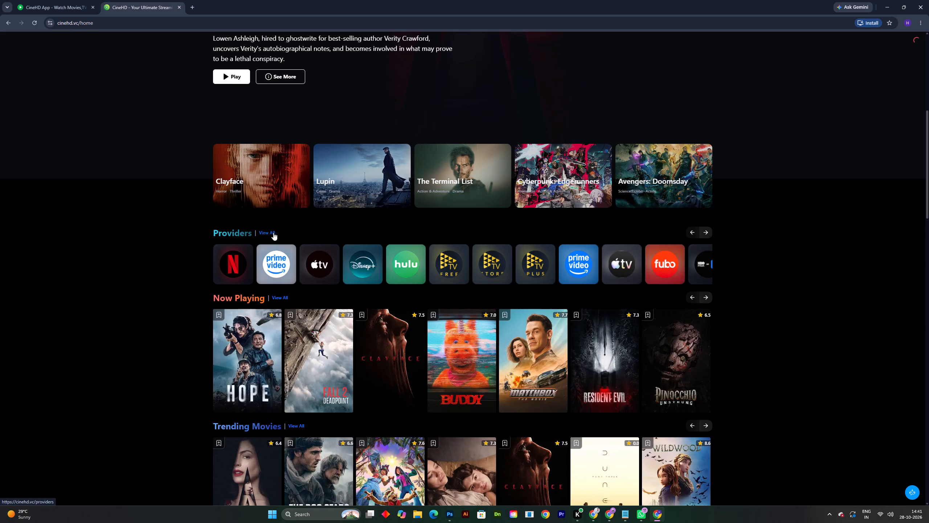
pyautogui.scroll(-3, 594, 232)
pyautogui.scroll(6, 594, 243)
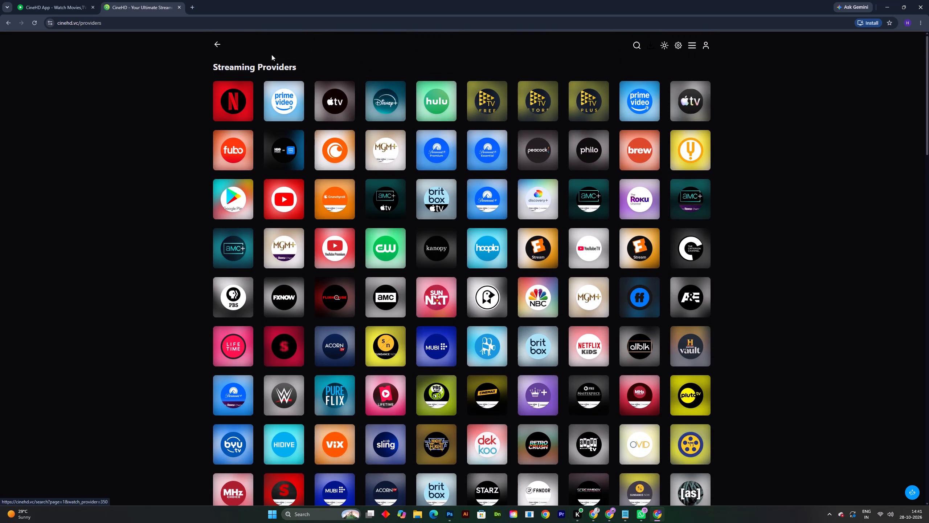
pyautogui.scroll(-3, 744, 141)
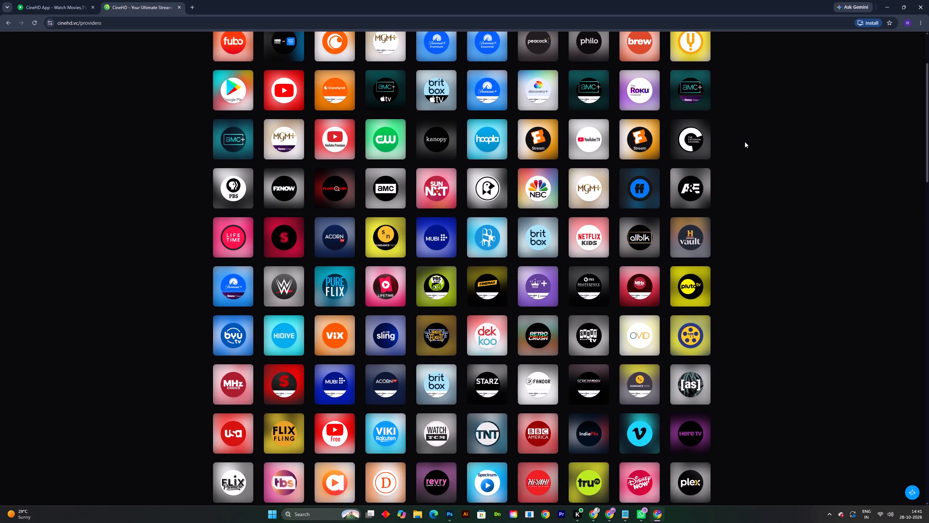
pyautogui.scroll(-4, 744, 143)
pyautogui.scroll(12, 734, 161)
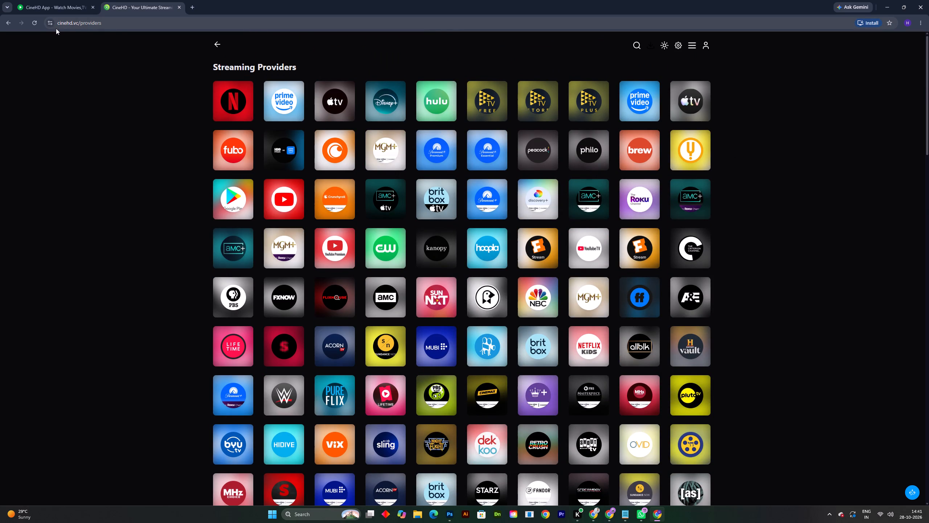
# Close the CineHD pages and the Hype profile's browser window.
pyautogui.doubleClick(59, 25)
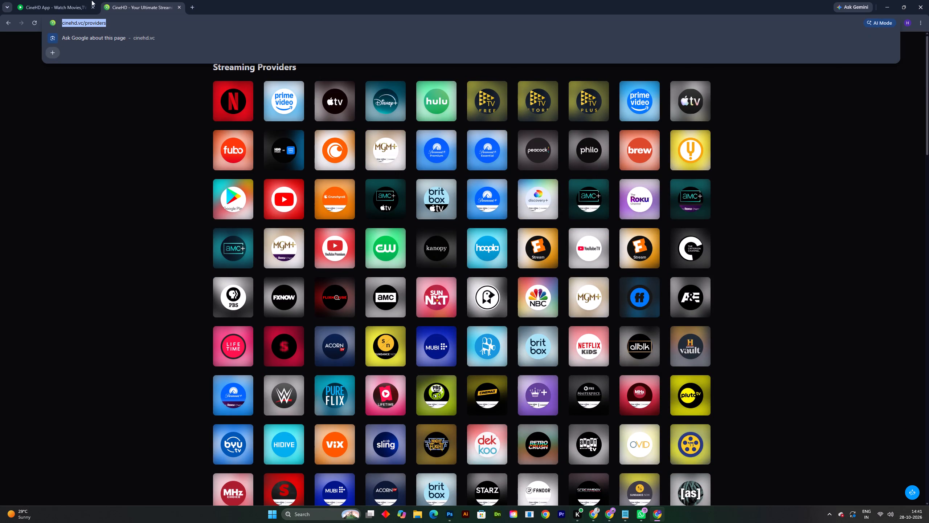
pyautogui.click(69, 0)
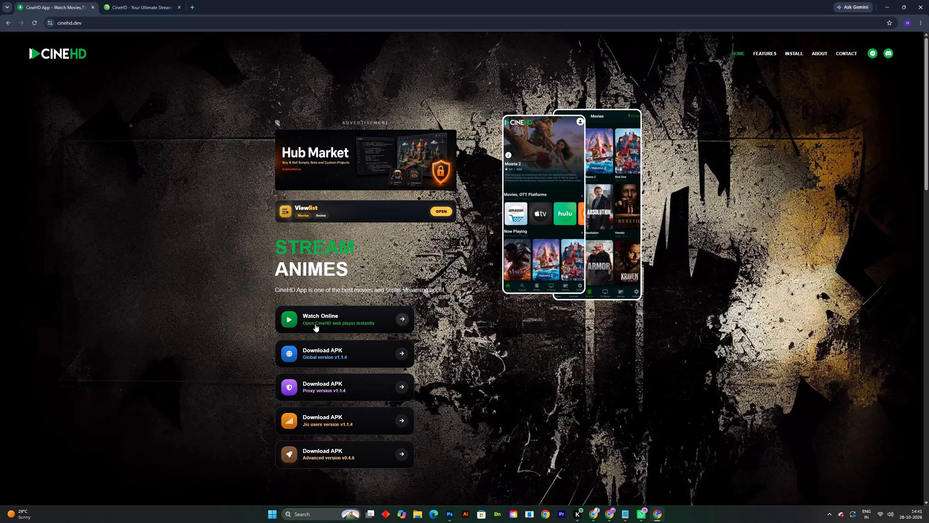
pyautogui.click(181, 8)
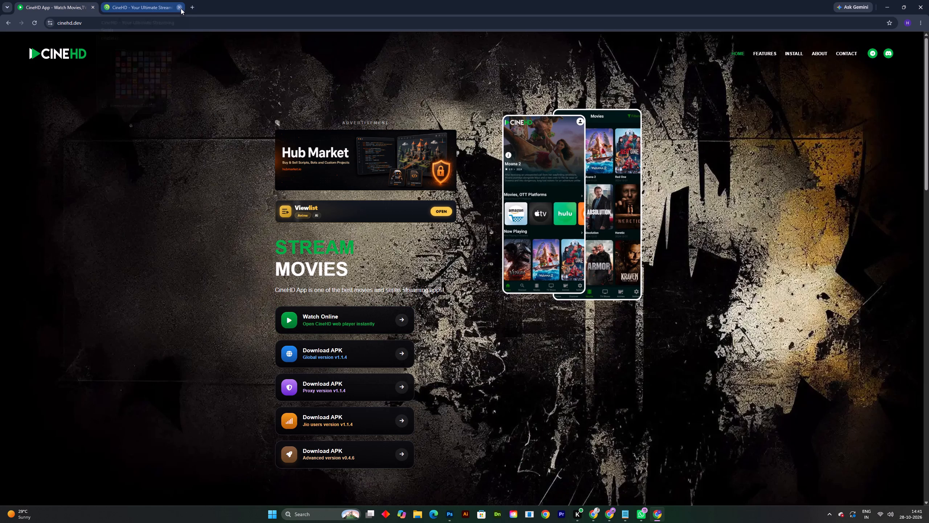
pyautogui.click(108, 7)
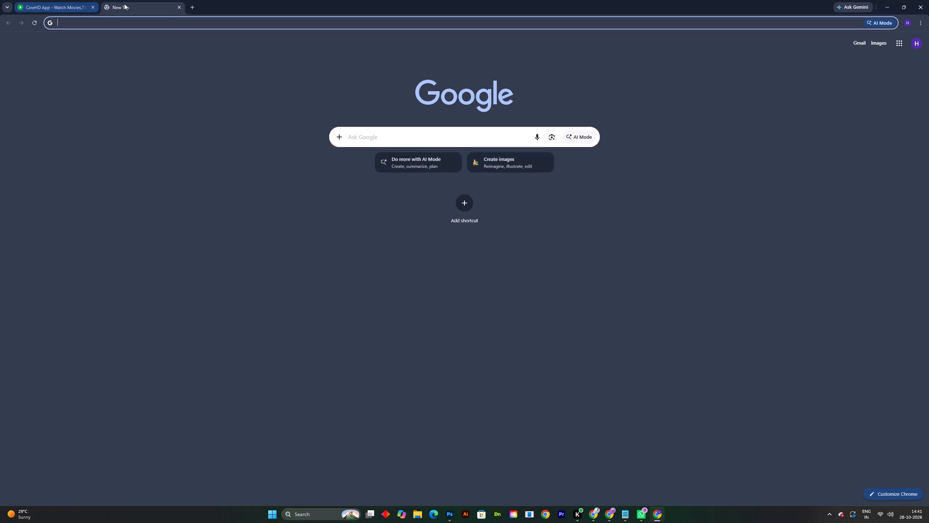
pyautogui.click(94, 7)
pyautogui.click(928, 0)
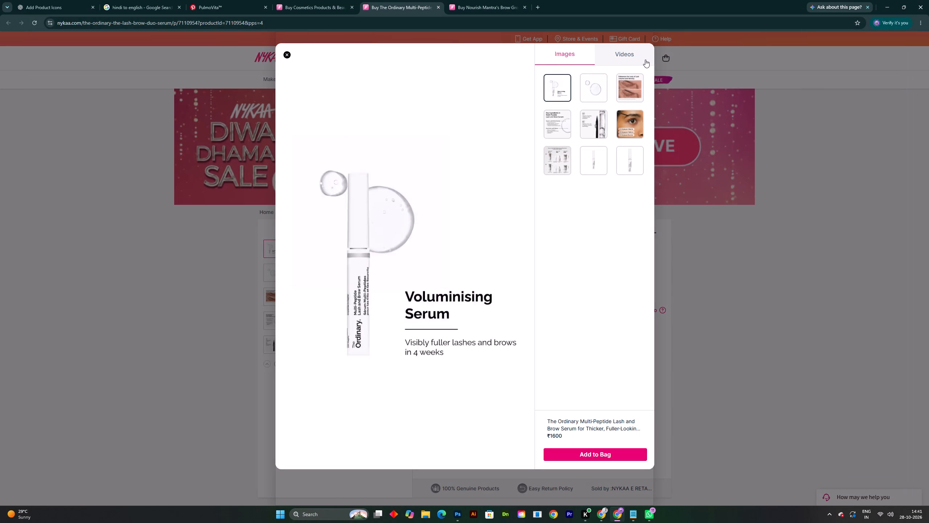
# Close the product image gallery on the Nykaa page and switch back to Photoshop.
pyautogui.click(918, 305)
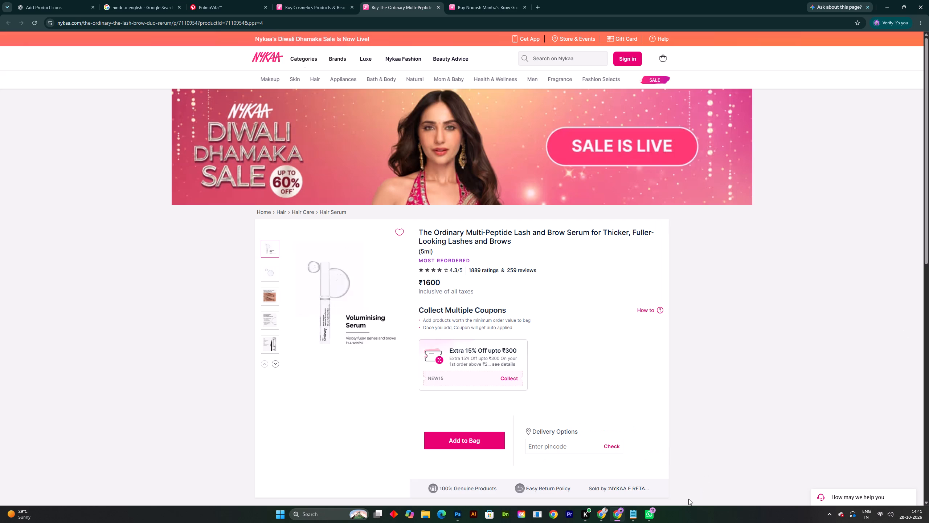
pyautogui.tripleClick(461, 518)
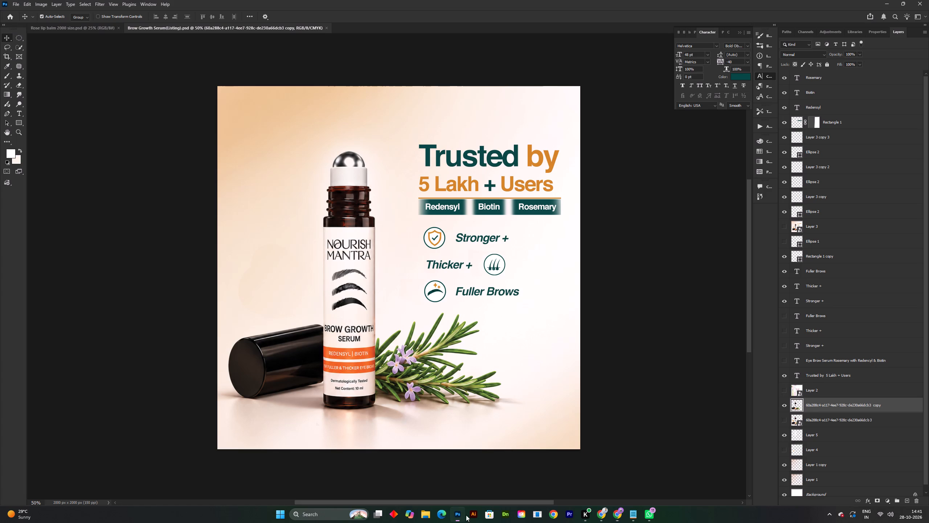
# Save the Brow Growth Serum listing document.
pyautogui.keyDown('shift'); pyautogui.scroll(2, 539, 209); pyautogui.keyUp('shift')
pyautogui.keyDown('shift'); pyautogui.scroll(-2, 539, 209); pyautogui.keyUp('shift')
pyautogui.hotkey('shift', 'space')
pyautogui.keyDown('shift'); pyautogui.click(519, 210); pyautogui.keyUp('shift')
pyautogui.hotkey('ctrl', 's')
pyautogui.press('space')
pyautogui.press('space')
pyautogui.press('space')
pyautogui.press('space')
pyautogui.press('space')
pyautogui.press('space')
pyautogui.press('space')
pyautogui.press('space')
pyautogui.press('space')
pyautogui.press('space')
pyautogui.press('space')
pyautogui.press('space')
pyautogui.press('space')
pyautogui.press('space')
pyautogui.press('space')
pyautogui.press('space')
pyautogui.press('space')
pyautogui.press('space')
pyautogui.press('space')
pyautogui.press('space')
pyautogui.moveTo(551, 217); pyautogui.dragTo(561, 215)
pyautogui.click(561, 215)
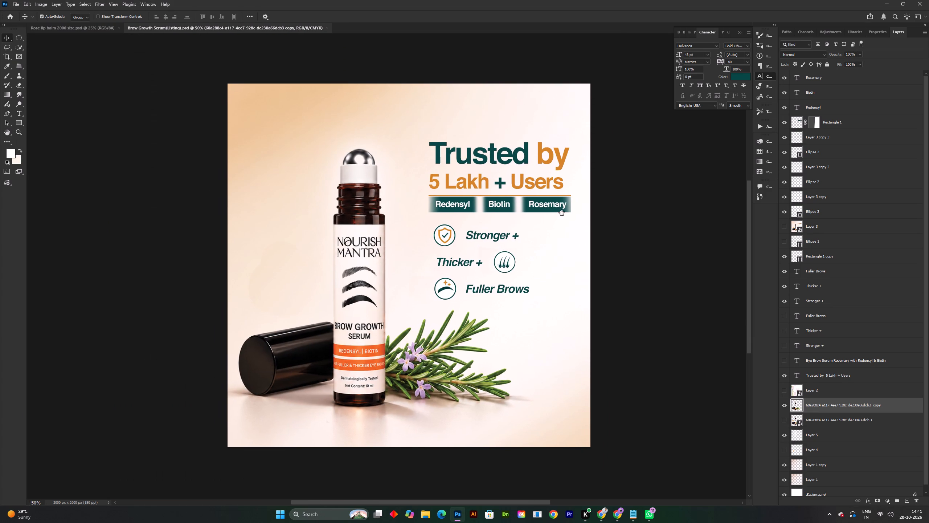
pyautogui.click(556, 209)
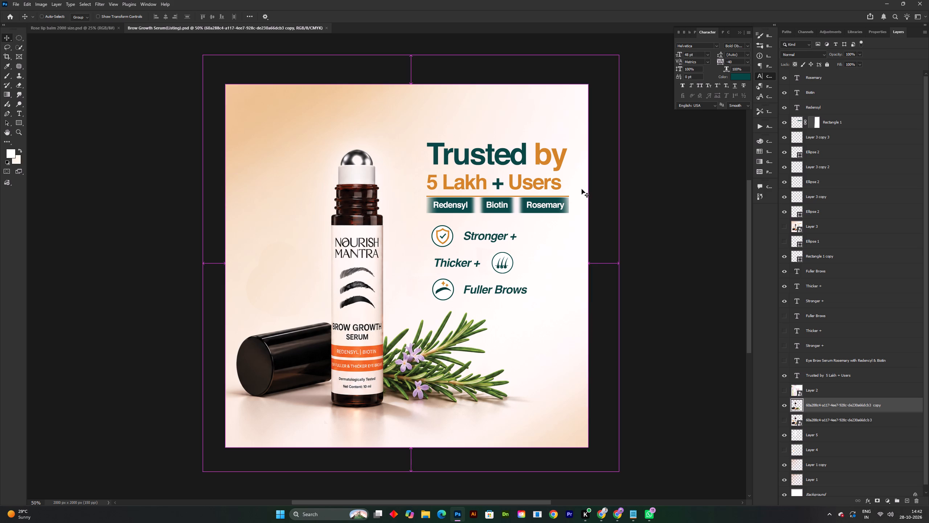
pyautogui.hotkey('ctrl', 's')
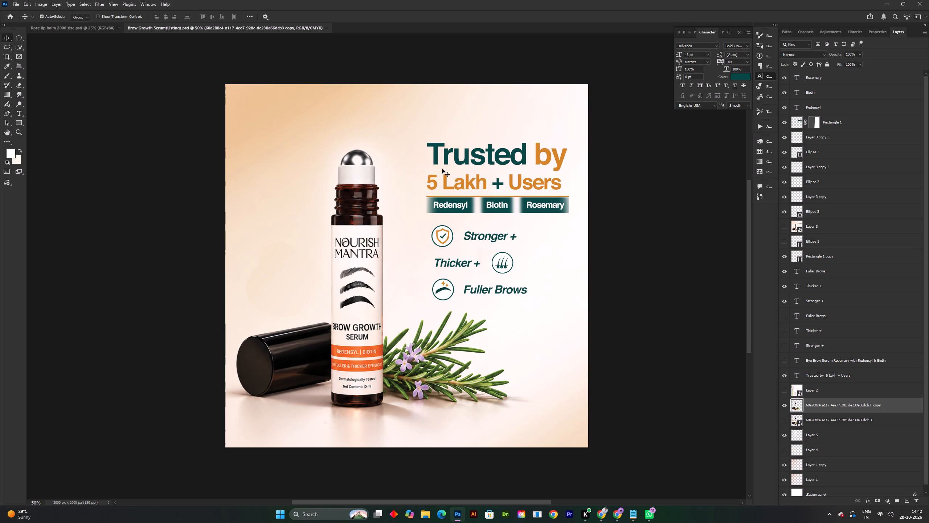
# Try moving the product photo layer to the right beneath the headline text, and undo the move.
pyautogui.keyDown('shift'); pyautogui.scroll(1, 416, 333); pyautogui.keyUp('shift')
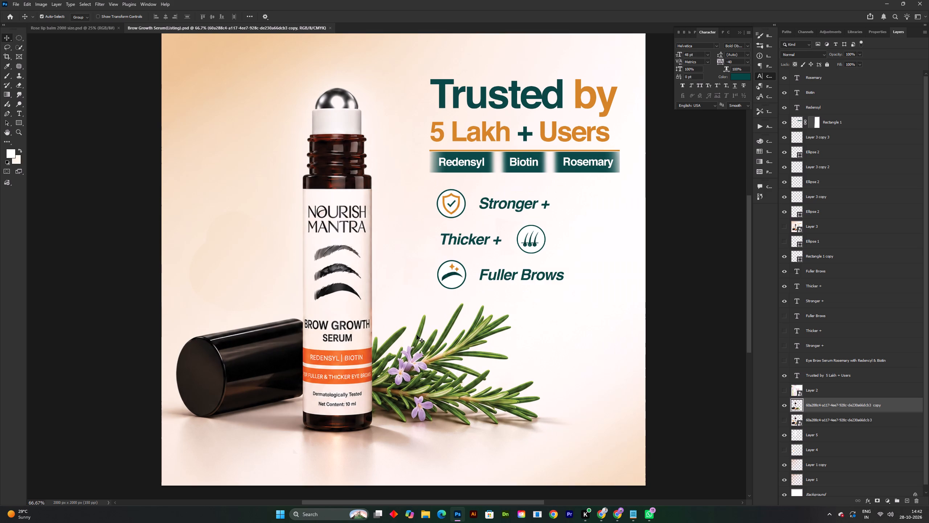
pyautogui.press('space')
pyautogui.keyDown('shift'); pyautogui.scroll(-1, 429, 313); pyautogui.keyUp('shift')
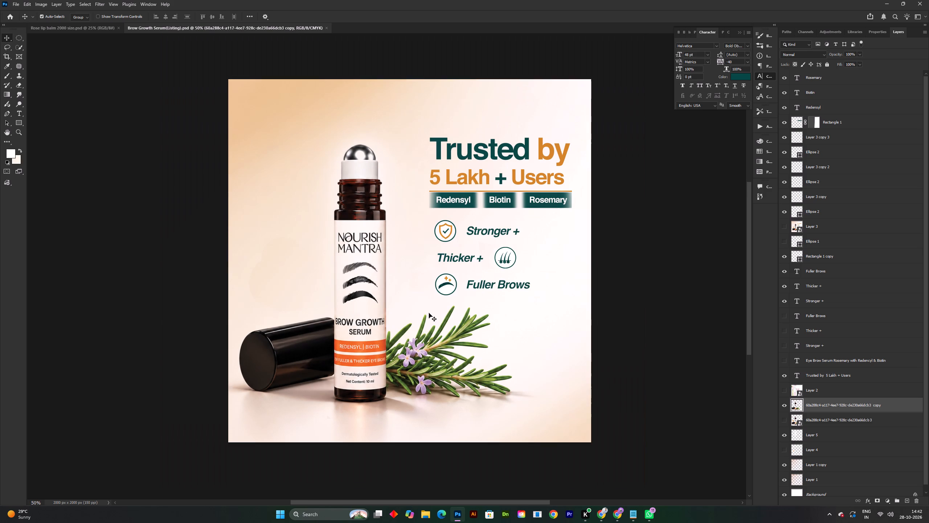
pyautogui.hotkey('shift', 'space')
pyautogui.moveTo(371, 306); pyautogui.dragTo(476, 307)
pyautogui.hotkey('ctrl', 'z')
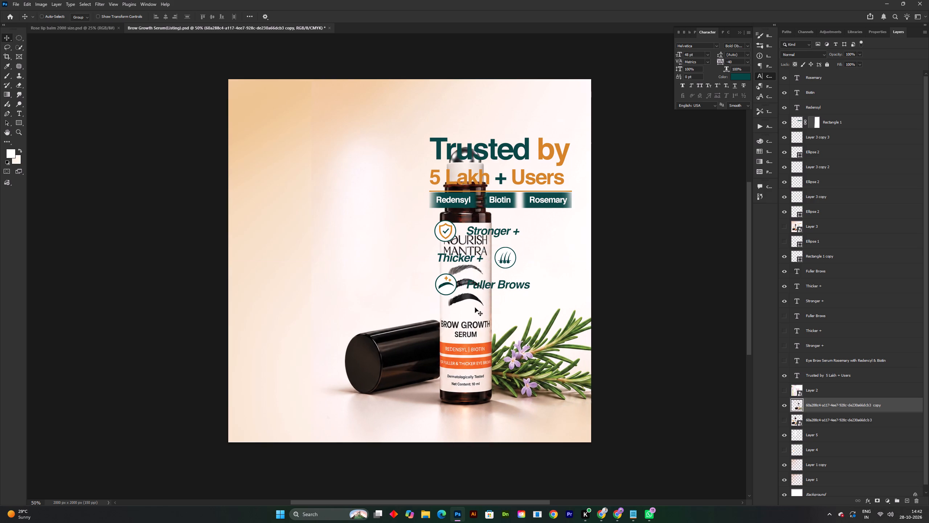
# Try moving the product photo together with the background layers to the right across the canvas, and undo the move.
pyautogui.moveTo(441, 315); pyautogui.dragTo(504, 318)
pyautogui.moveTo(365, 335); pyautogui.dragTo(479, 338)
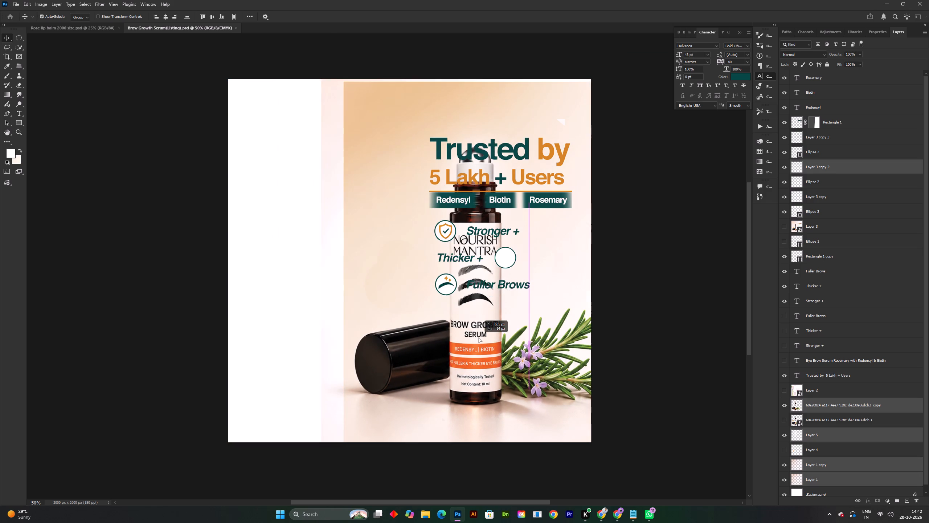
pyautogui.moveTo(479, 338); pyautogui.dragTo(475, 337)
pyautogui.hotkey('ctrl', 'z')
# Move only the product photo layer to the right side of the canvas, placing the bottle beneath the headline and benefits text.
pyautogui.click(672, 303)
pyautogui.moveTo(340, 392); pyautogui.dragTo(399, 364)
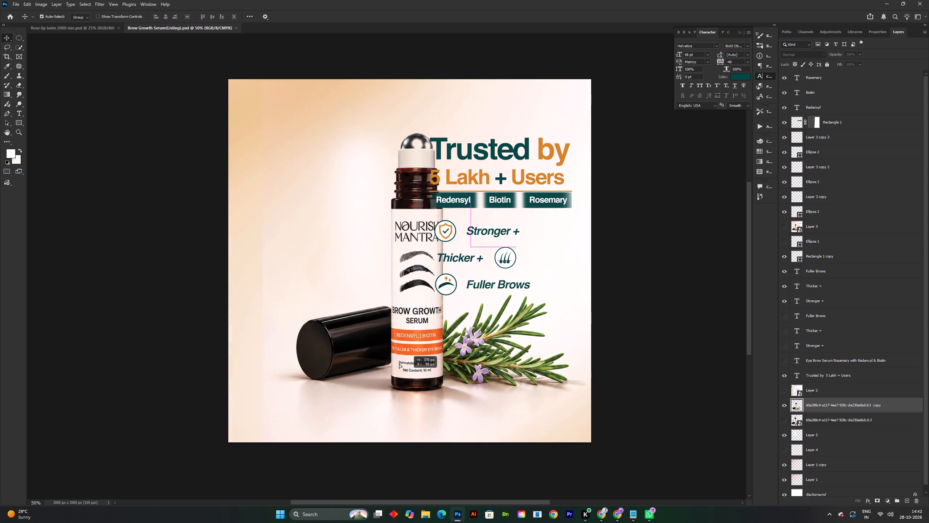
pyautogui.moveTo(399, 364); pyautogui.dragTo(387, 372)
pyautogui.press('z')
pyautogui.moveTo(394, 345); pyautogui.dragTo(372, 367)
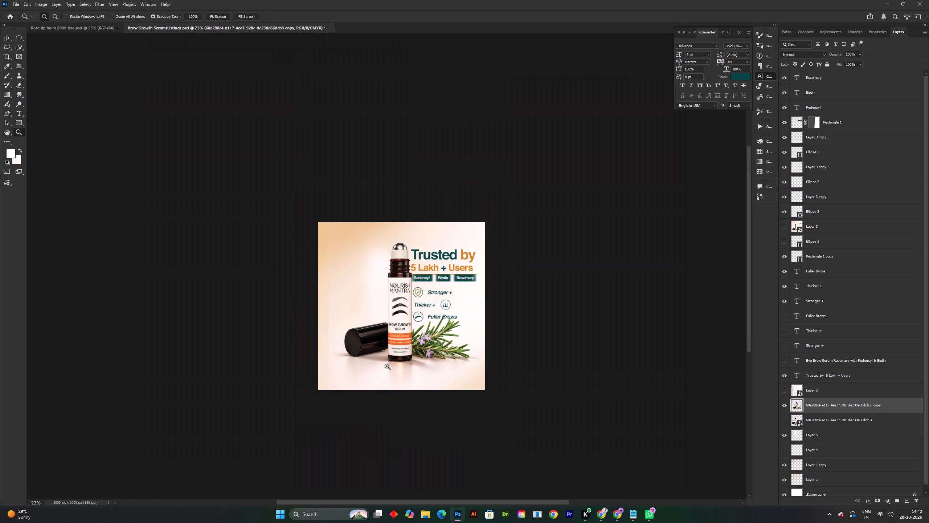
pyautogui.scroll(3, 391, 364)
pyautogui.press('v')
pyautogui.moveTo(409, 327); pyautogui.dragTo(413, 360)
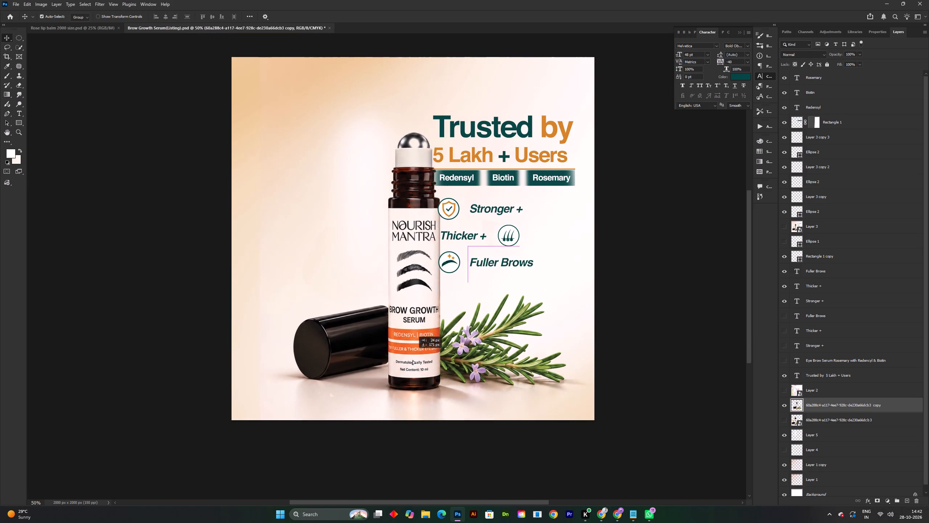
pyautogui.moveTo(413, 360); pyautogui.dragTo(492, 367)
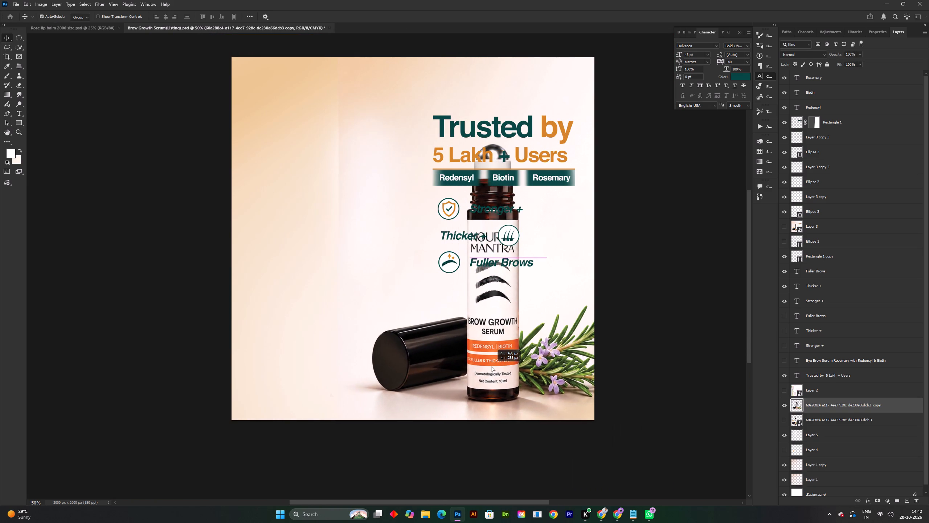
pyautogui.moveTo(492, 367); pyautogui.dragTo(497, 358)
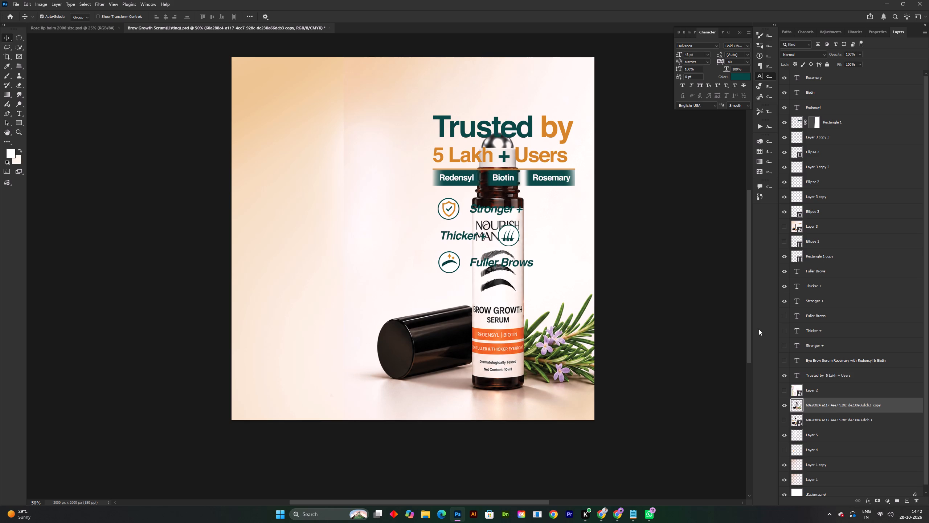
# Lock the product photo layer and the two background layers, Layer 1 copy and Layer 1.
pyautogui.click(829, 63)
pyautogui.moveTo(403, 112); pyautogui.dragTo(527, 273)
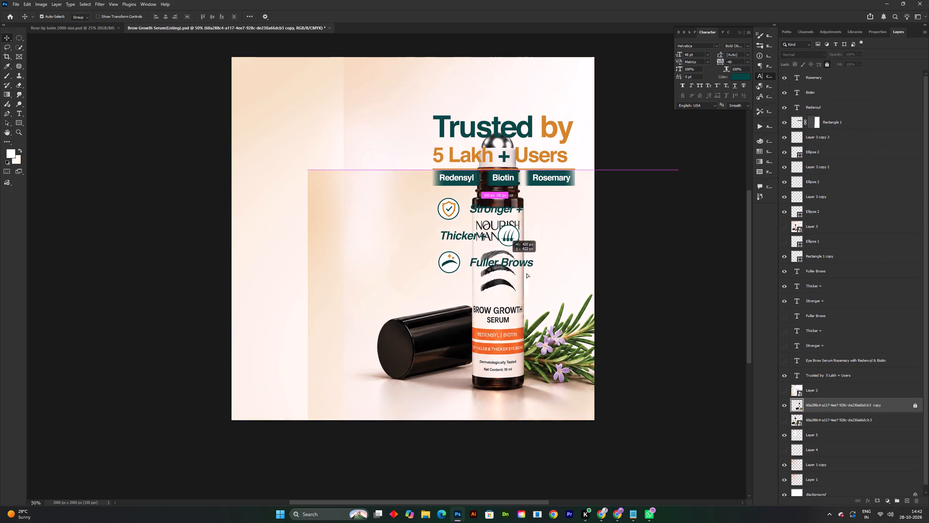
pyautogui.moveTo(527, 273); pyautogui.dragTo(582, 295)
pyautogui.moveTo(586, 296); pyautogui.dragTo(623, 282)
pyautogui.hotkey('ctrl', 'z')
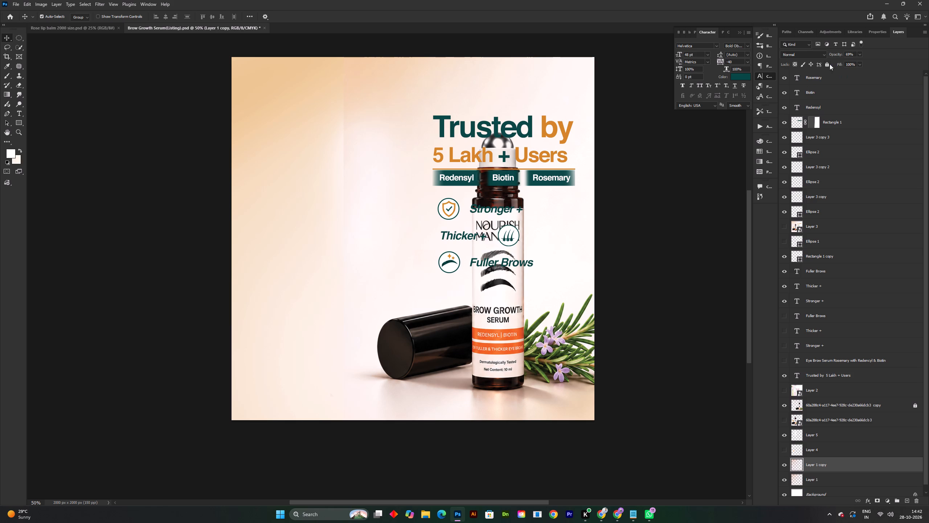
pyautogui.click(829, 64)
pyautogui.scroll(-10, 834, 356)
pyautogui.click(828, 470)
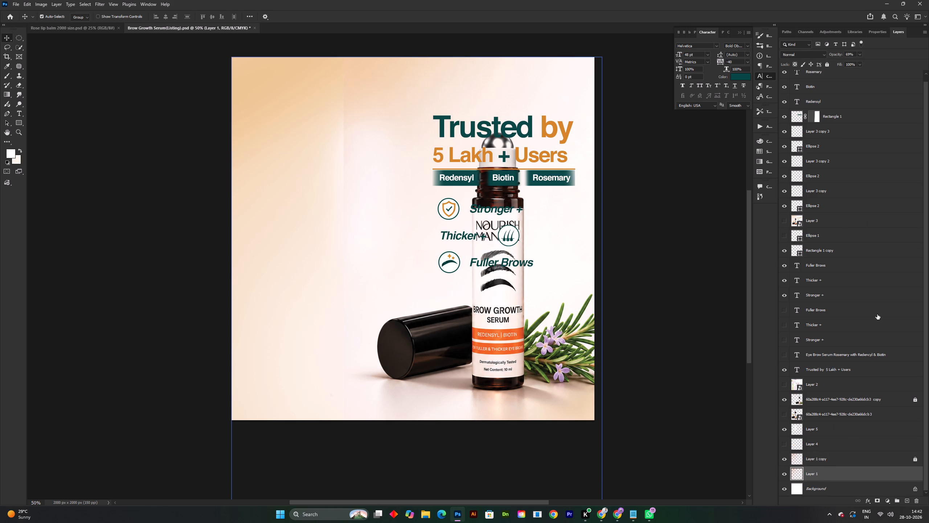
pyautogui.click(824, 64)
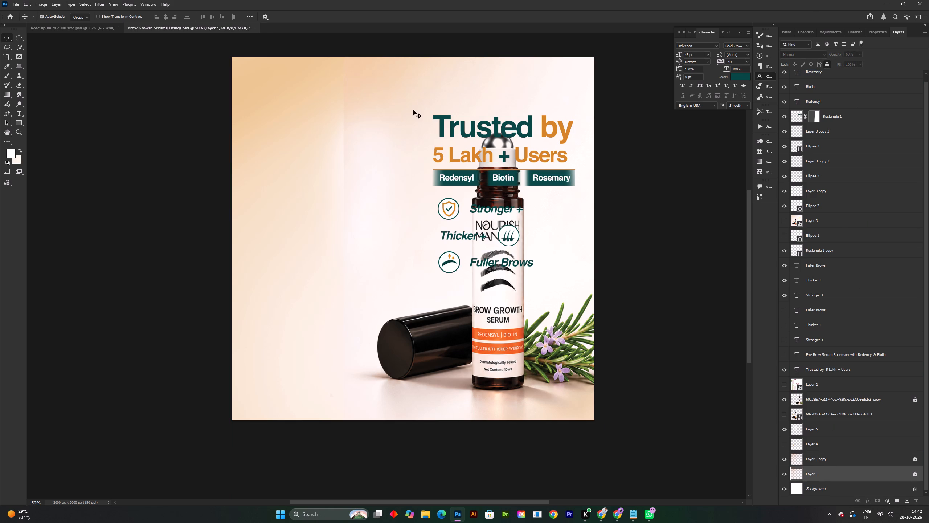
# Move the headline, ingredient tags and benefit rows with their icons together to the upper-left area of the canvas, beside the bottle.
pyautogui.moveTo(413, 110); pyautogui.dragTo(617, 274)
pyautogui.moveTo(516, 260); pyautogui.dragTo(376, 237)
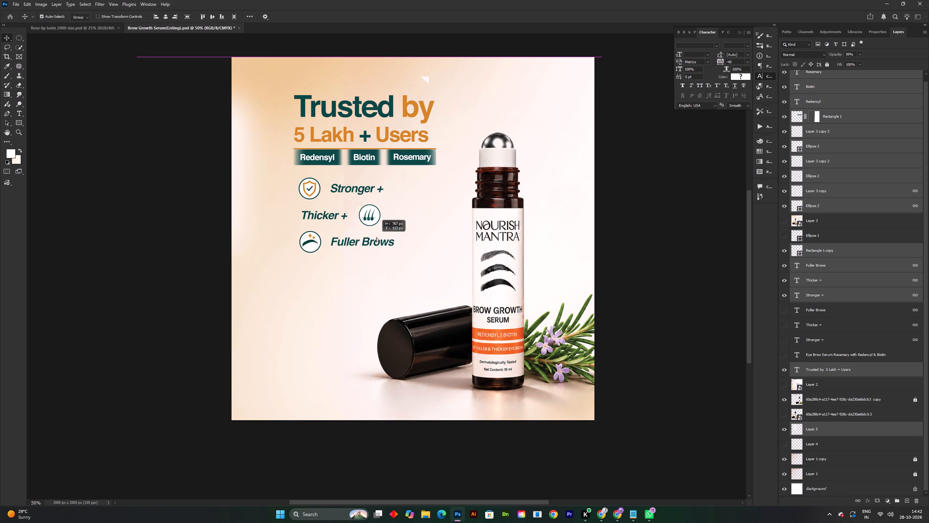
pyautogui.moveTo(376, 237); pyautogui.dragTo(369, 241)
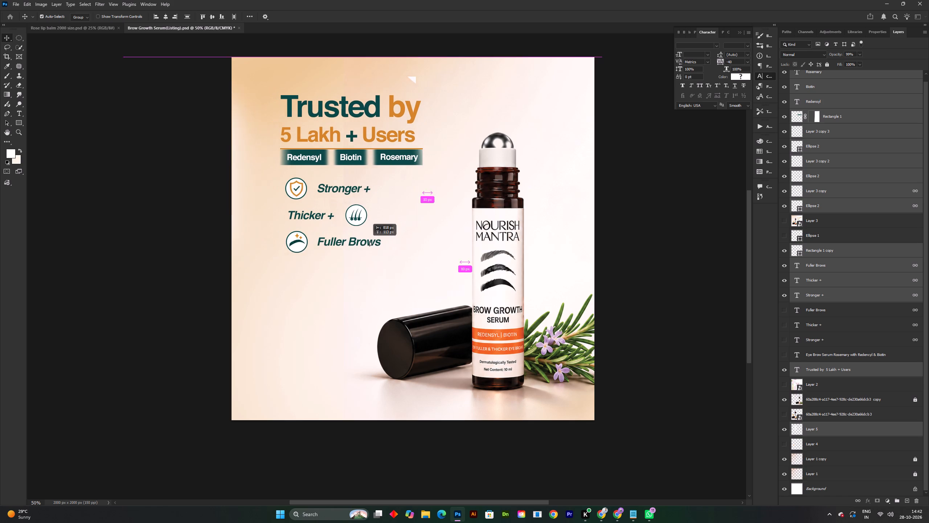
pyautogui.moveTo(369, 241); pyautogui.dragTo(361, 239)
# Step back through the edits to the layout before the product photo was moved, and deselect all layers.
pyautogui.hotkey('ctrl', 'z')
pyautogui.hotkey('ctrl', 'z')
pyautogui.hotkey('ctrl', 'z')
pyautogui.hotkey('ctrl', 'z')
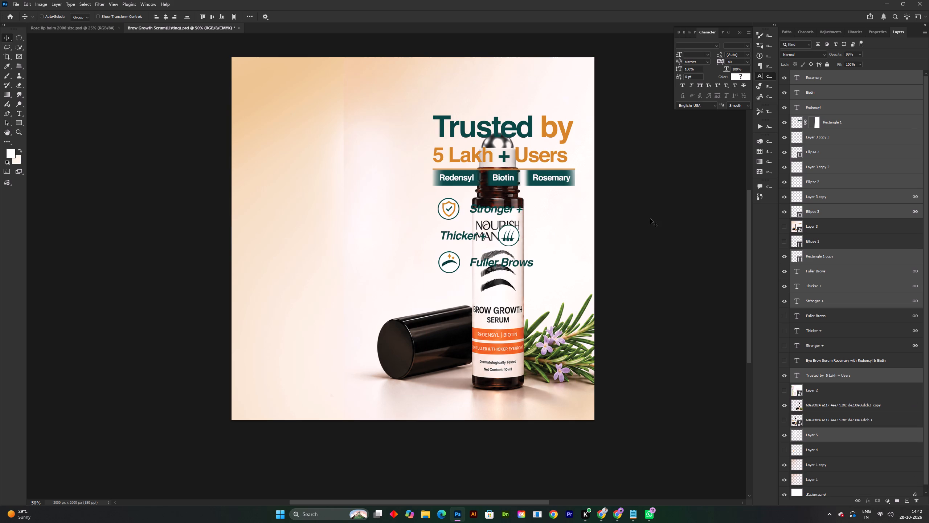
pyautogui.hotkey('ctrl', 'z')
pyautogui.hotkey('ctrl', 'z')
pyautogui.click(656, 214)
# Flip the background layer Layer 1 horizontally with Free Transform.
pyautogui.scroll(-7, 822, 331)
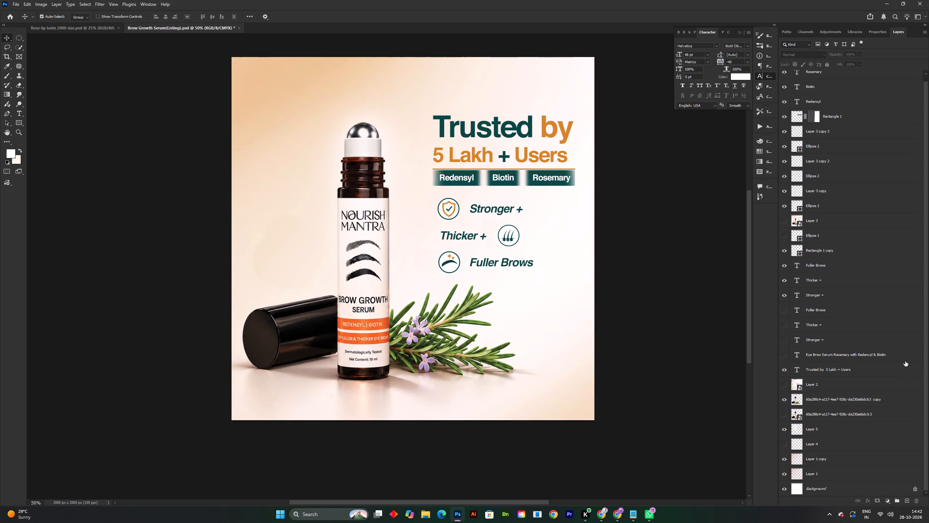
pyautogui.scroll(-6, 905, 361)
pyautogui.click(850, 470)
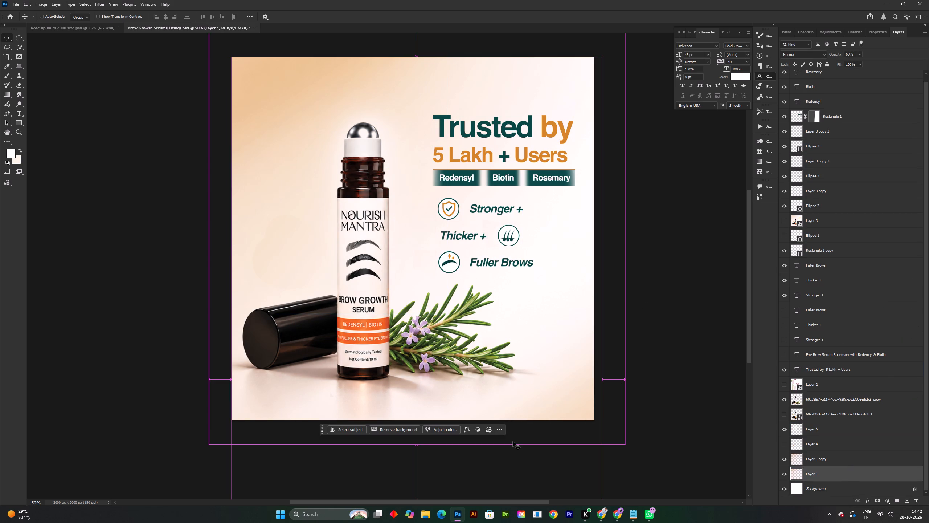
pyautogui.hotkey('ctrl', 't')
pyautogui.rightClick(484, 405)
pyautogui.click(492, 394)
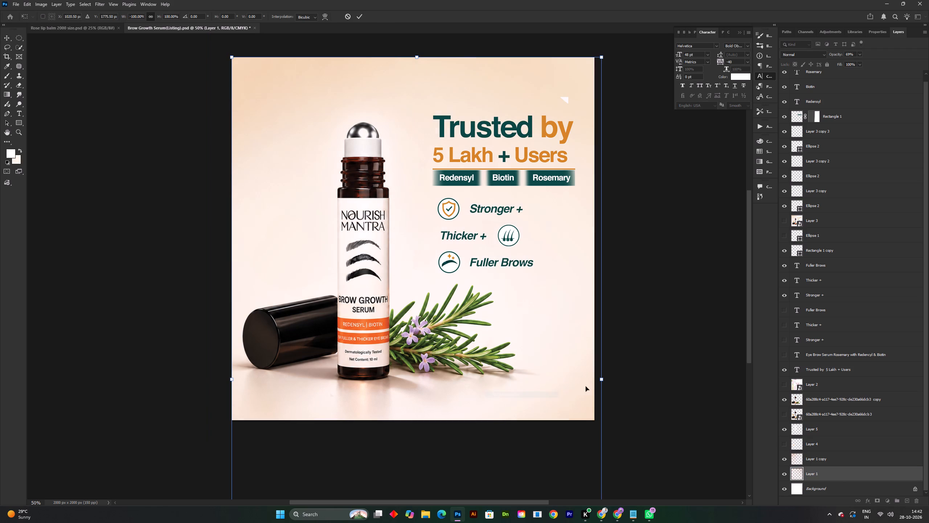
pyautogui.click(735, 370)
# Flip Layer 1 copy horizontally, apply the transformation while saving the document, and deselect the layer.
pyautogui.click(845, 459)
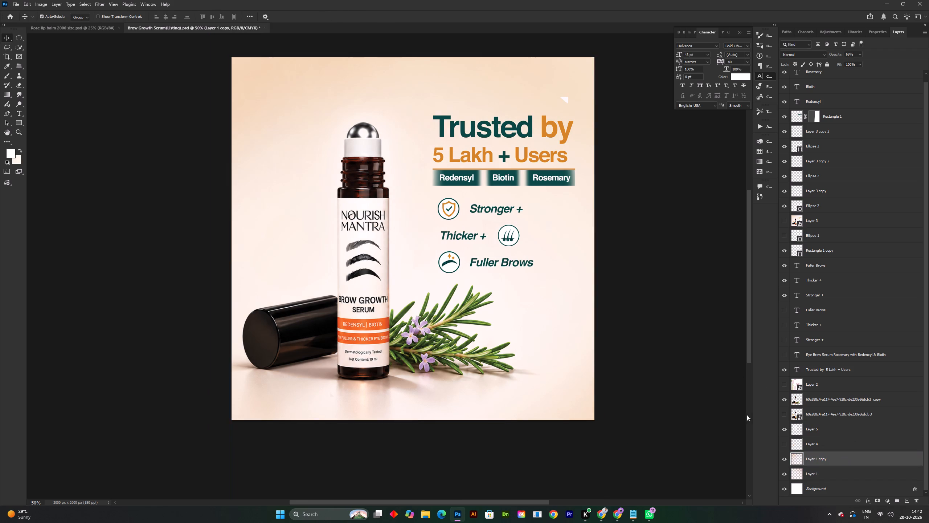
pyautogui.hotkey('ctrl', 't')
pyautogui.rightClick(445, 261)
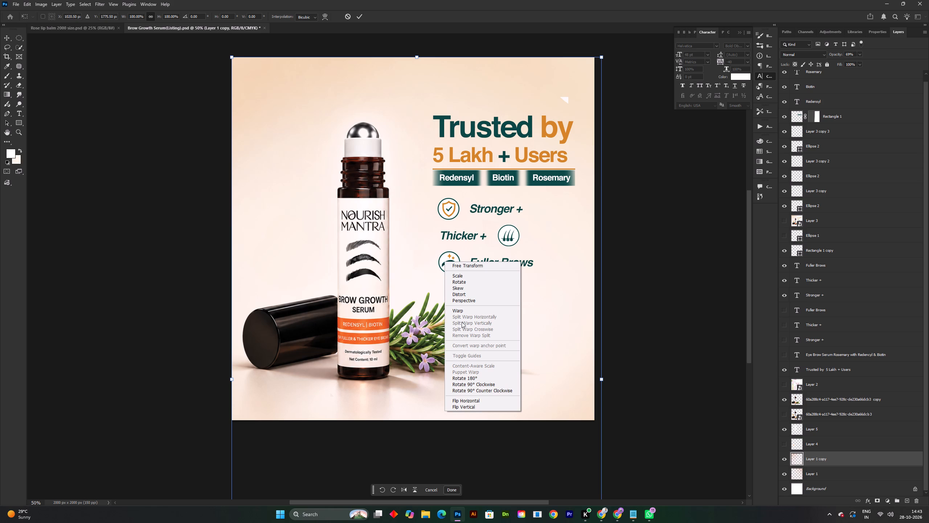
pyautogui.rightClick(510, 297)
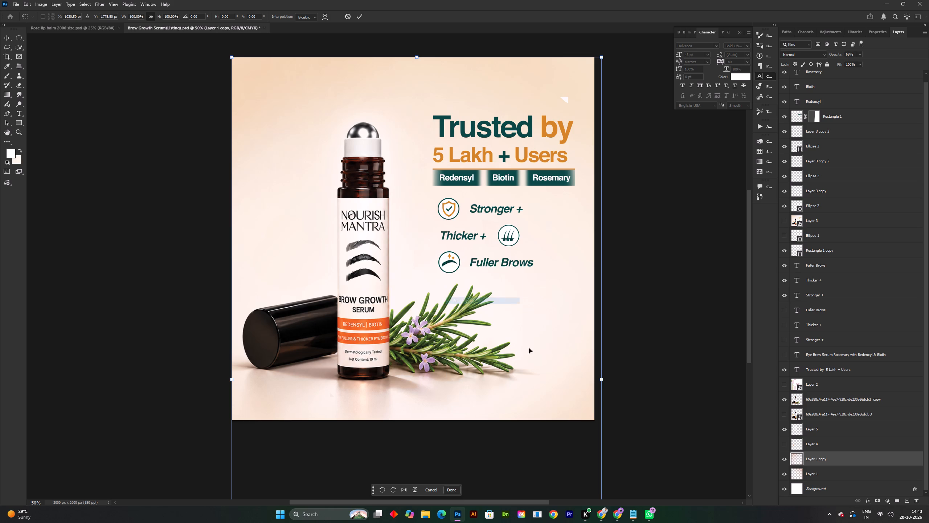
pyautogui.rightClick(520, 370)
pyautogui.click(554, 361)
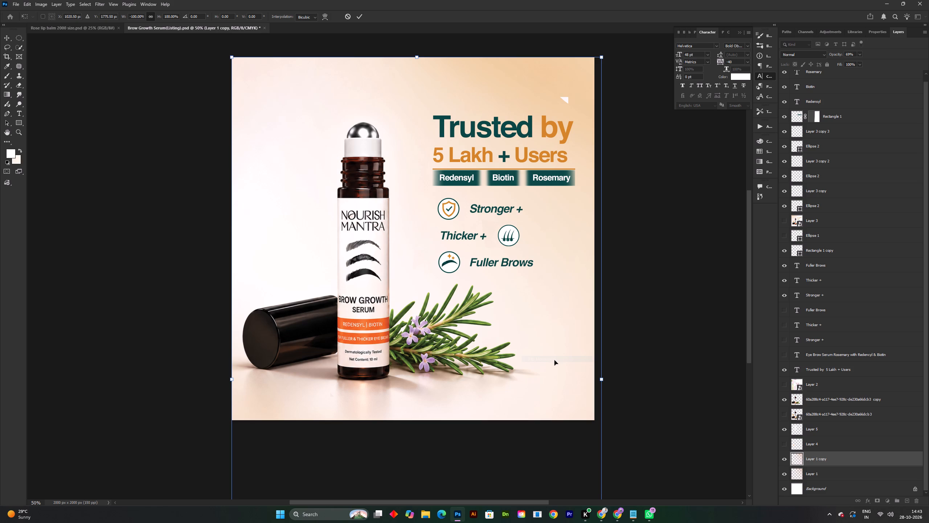
pyautogui.hotkey('ctrl', 's')
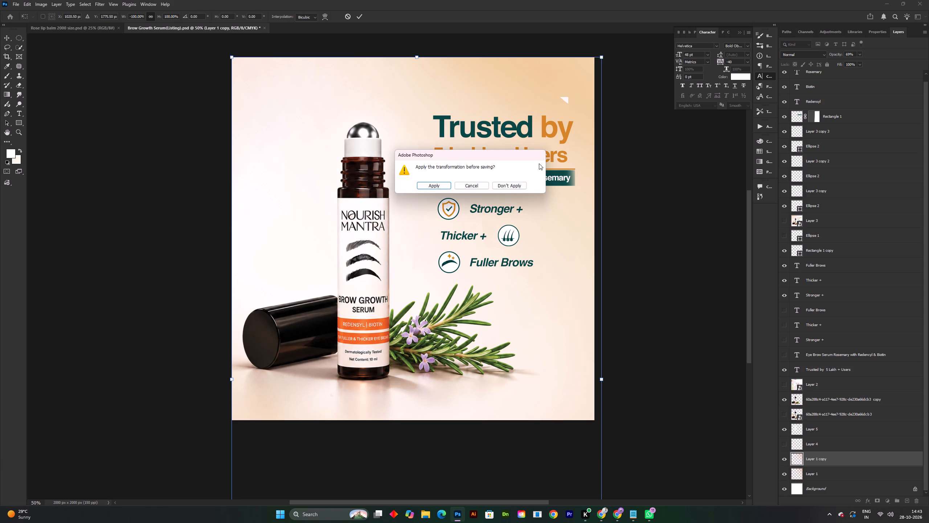
pyautogui.click(435, 185)
pyautogui.moveTo(664, 186); pyautogui.dragTo(680, 183)
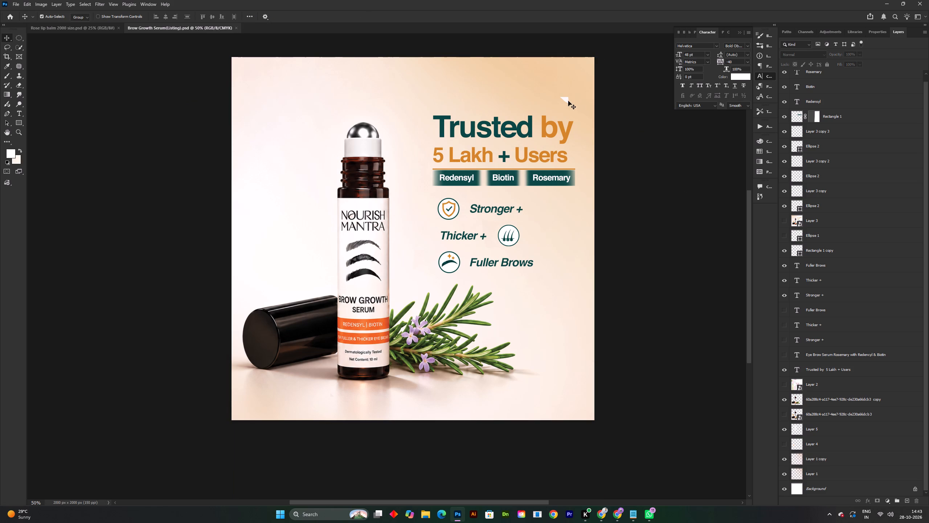
# Erase the stray white fragment above the word "by" in the headline on Layer 3 copy.
pyautogui.moveTo(567, 101); pyautogui.dragTo(557, 114)
pyautogui.hotkey('ctrl', 'z')
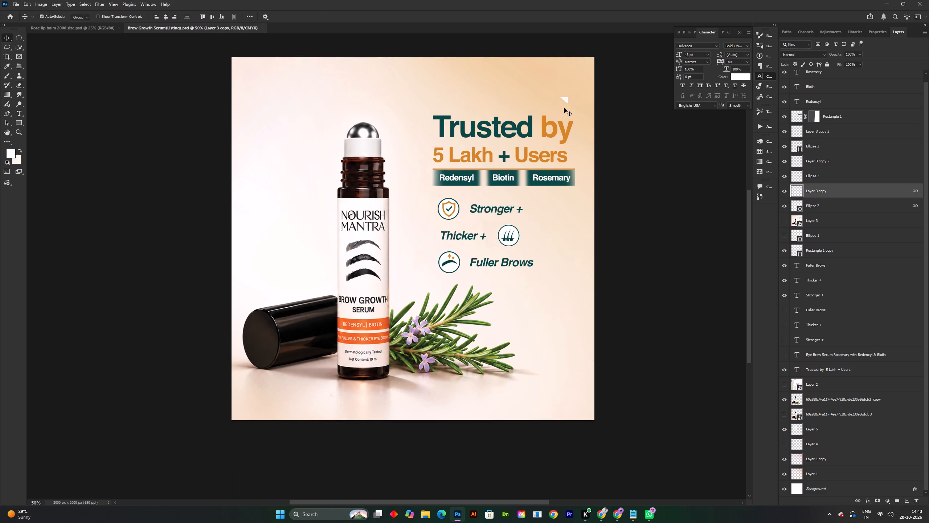
pyautogui.press('e')
pyautogui.moveTo(566, 100); pyautogui.dragTo(560, 104)
pyautogui.moveTo(561, 104); pyautogui.dragTo(572, 105)
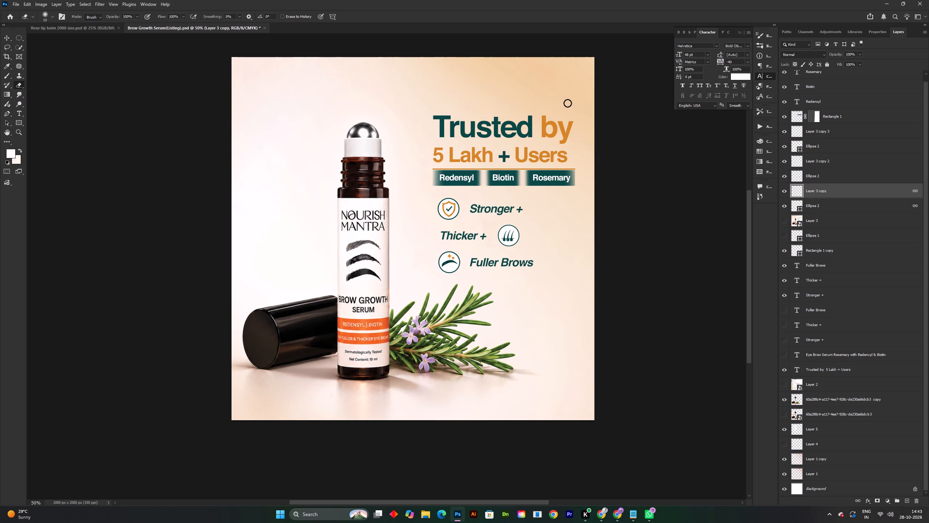
# Save the Brow Growth Serum listing document.
pyautogui.press('v')
pyautogui.hotkey('ctrl', 's')
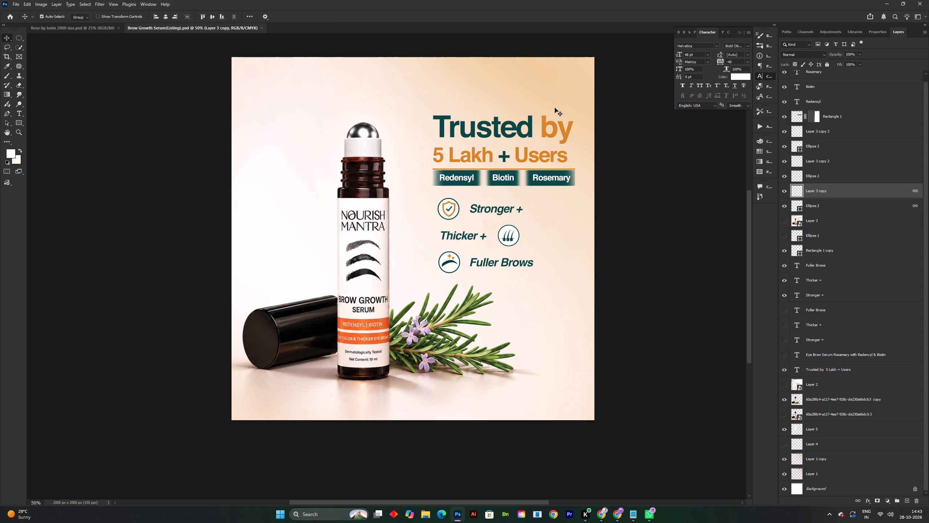
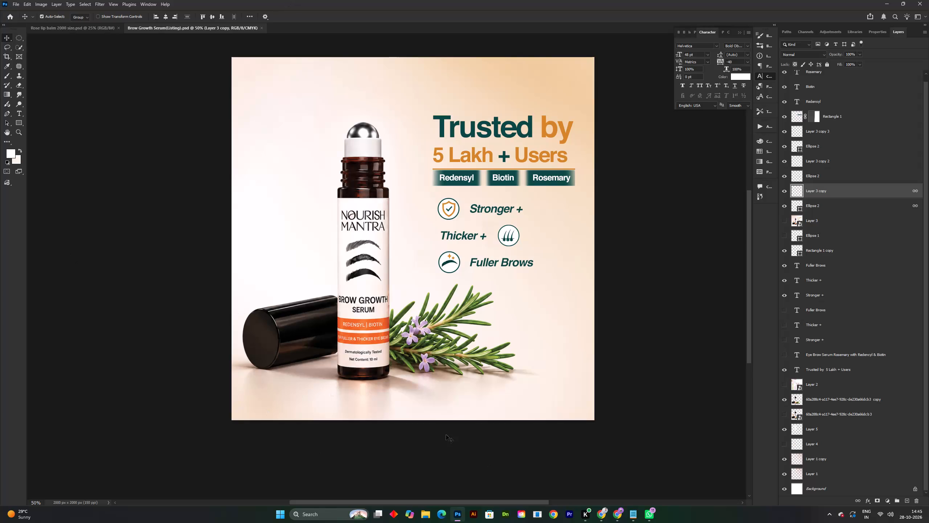
# Switch to Chrome, open a window with the Hype profile and load the NetMirror home page from netmirror.gg, completing the security verification.
pyautogui.doubleClick(617, 515)
pyautogui.click(903, 20)
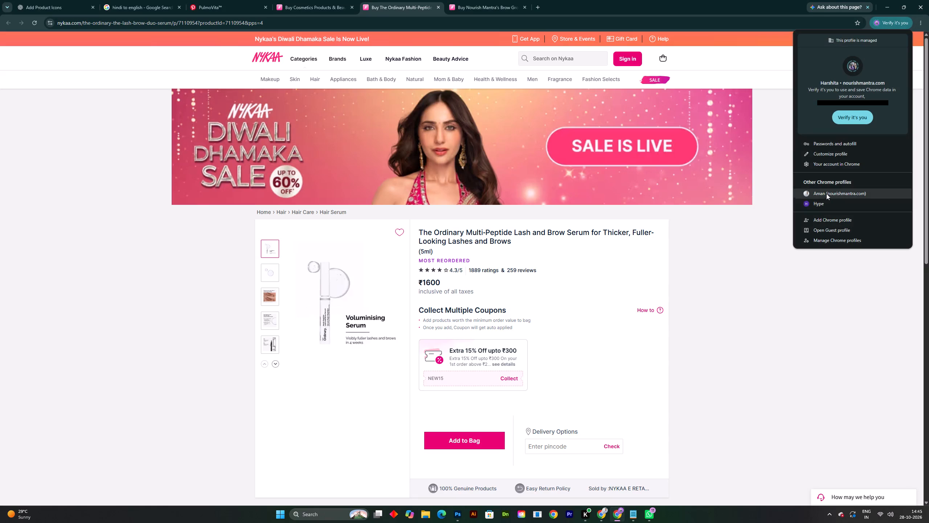
pyautogui.click(823, 203)
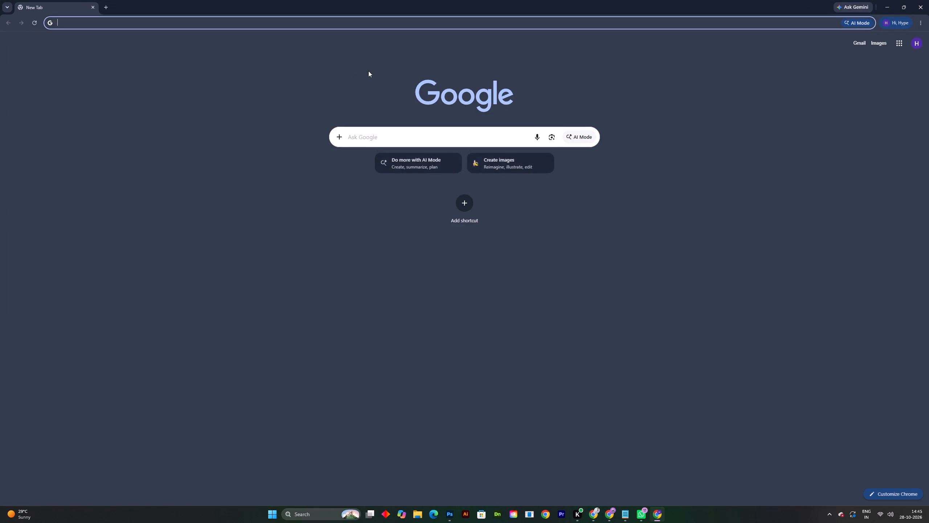
pyautogui.write('netmirr')
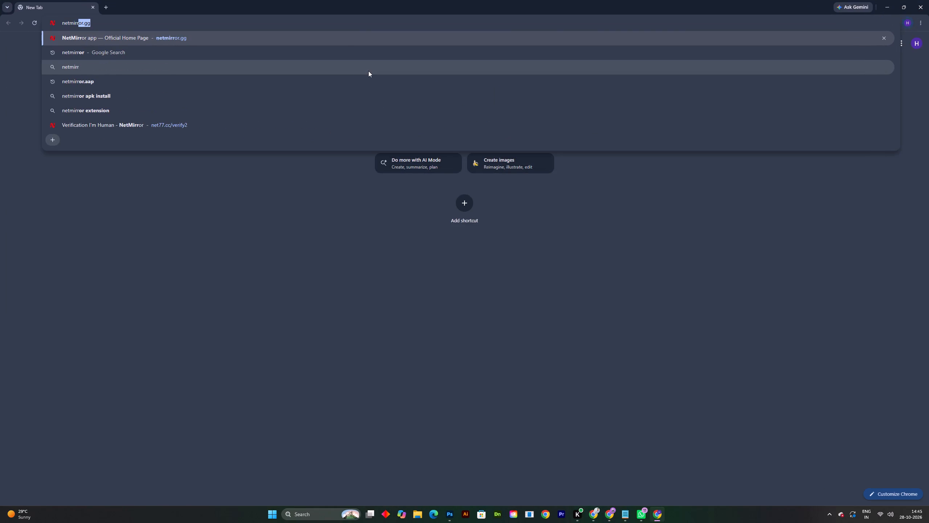
pyautogui.press('Return')
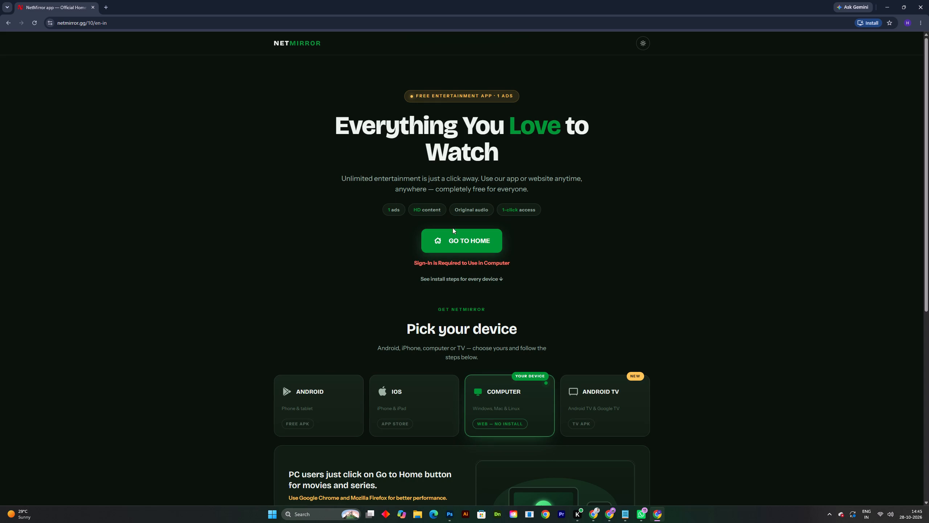
pyautogui.click(454, 240)
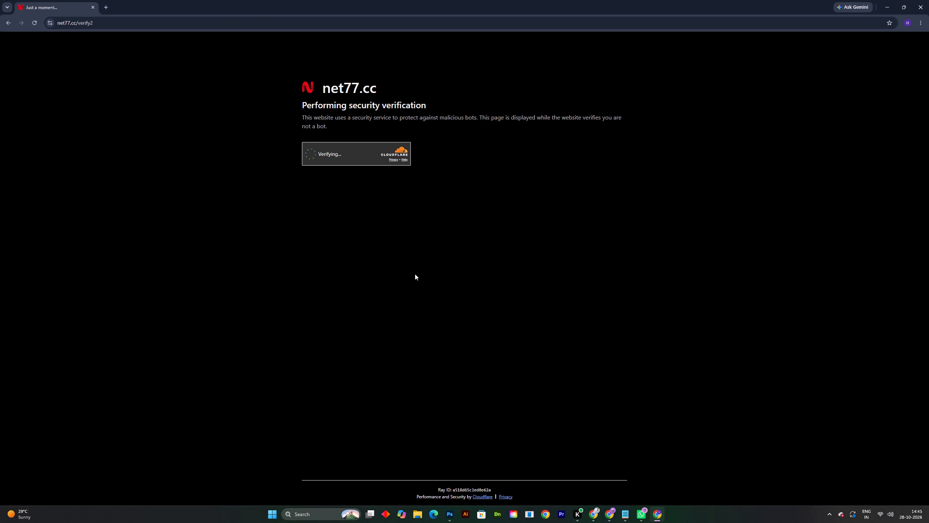
pyautogui.click(312, 153)
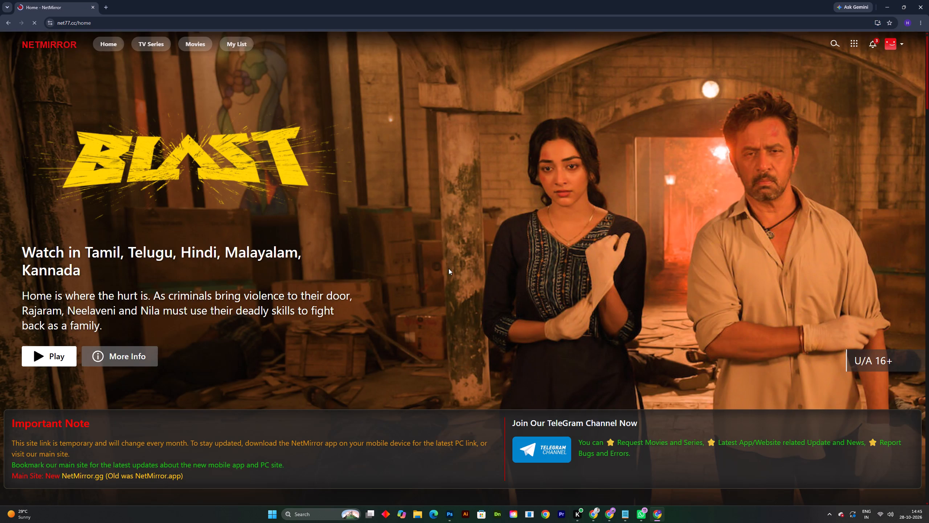
# Look through the NetMirror home page and open its list of streaming services, closing the advertising tab.
pyautogui.scroll(-10, 397, 274)
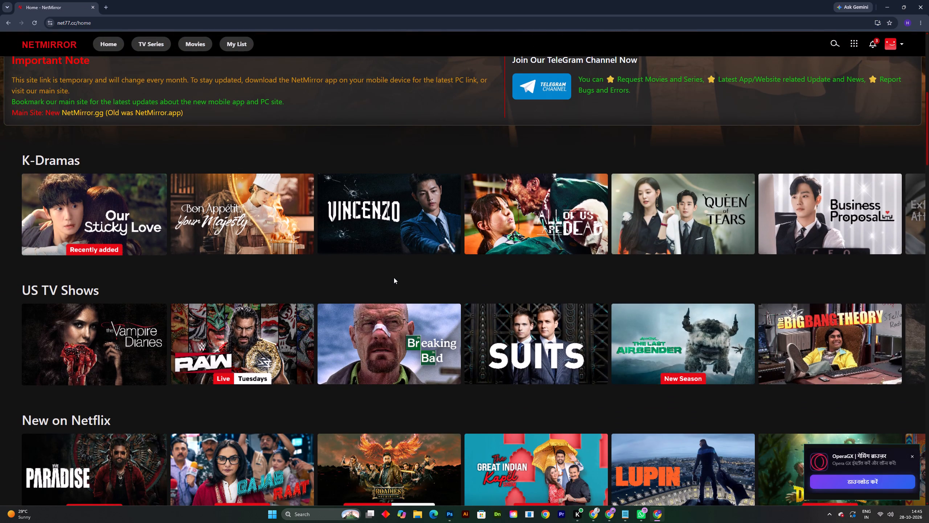
pyautogui.scroll(6, 395, 277)
pyautogui.scroll(-3, 397, 276)
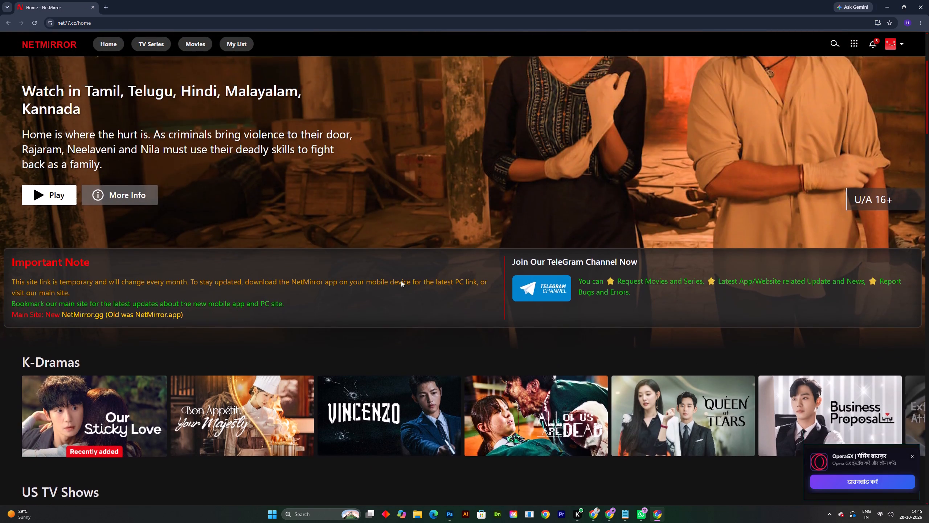
pyautogui.scroll(-7, 401, 281)
pyautogui.scroll(7, 476, 304)
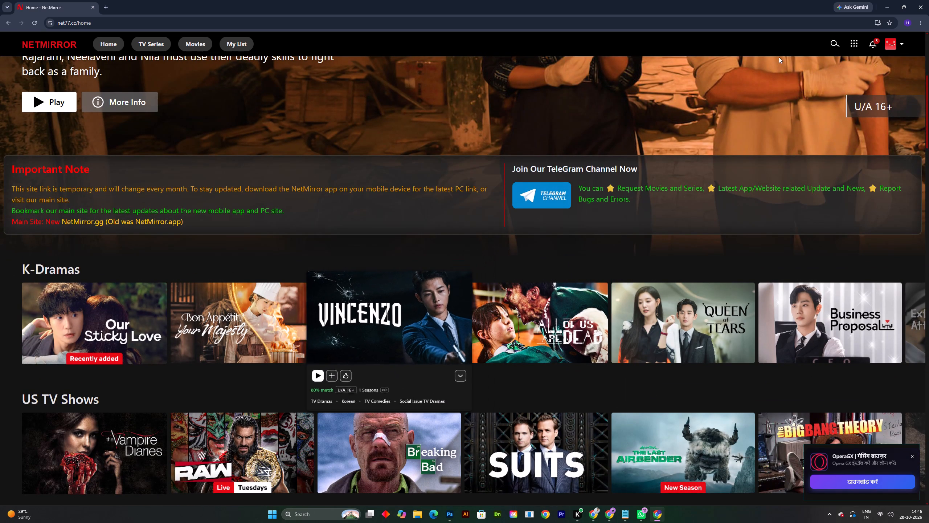
pyautogui.click(855, 45)
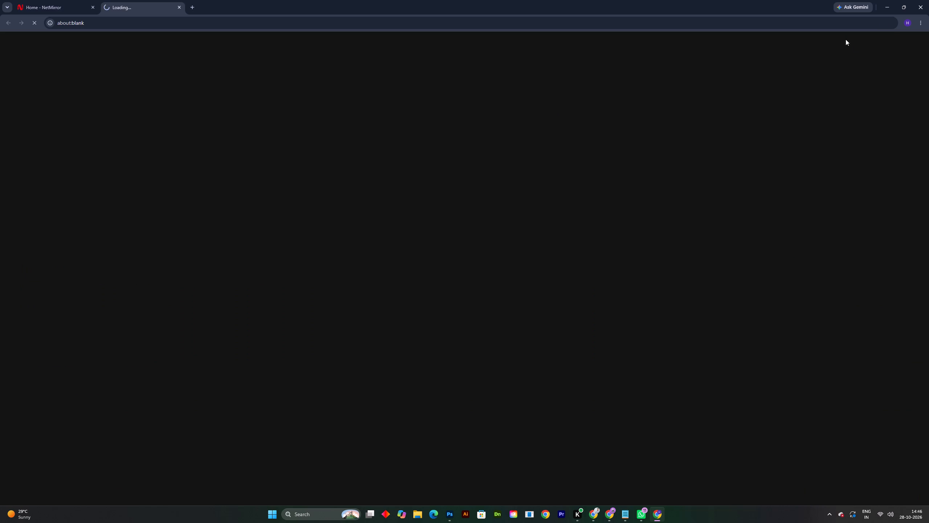
pyautogui.click(75, 0)
pyautogui.doubleClick(180, 8)
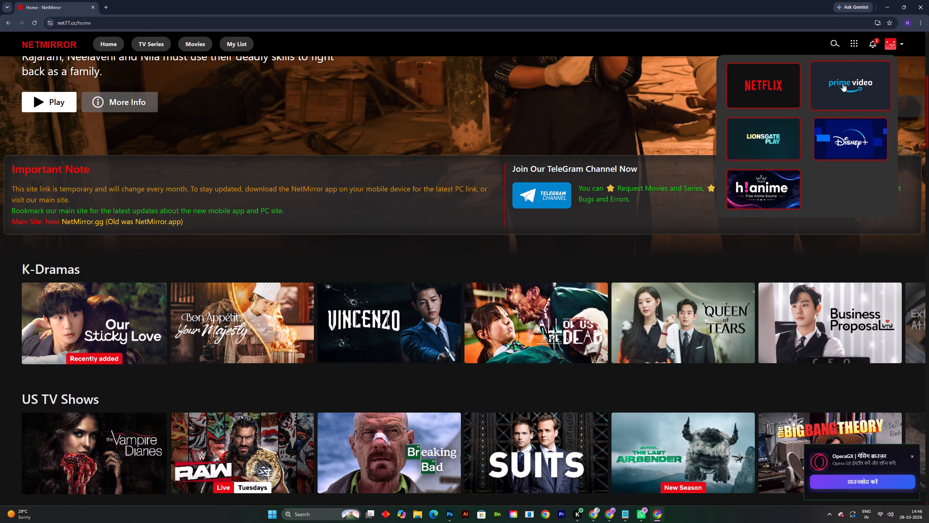
pyautogui.click(852, 43)
pyautogui.click(852, 43)
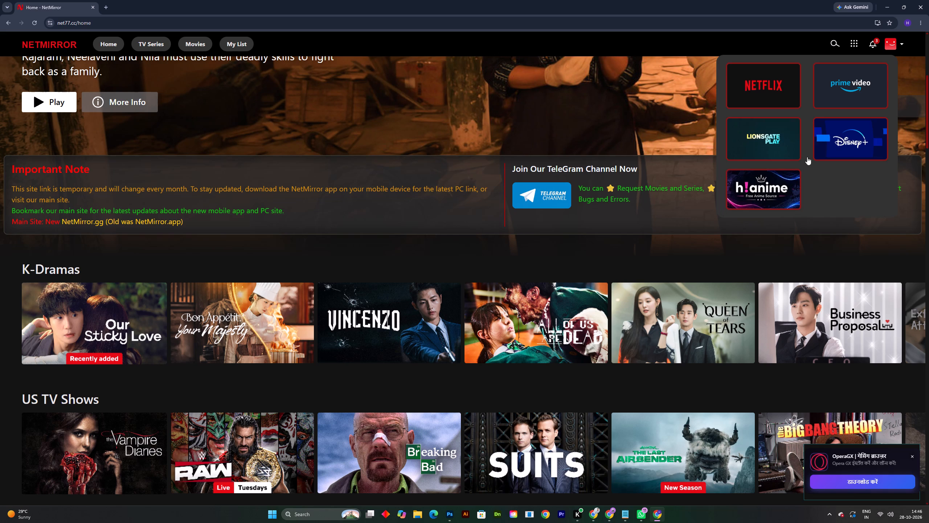
# Open the h!anime site from the services list, browse its home page and close its tab.
pyautogui.click(770, 194)
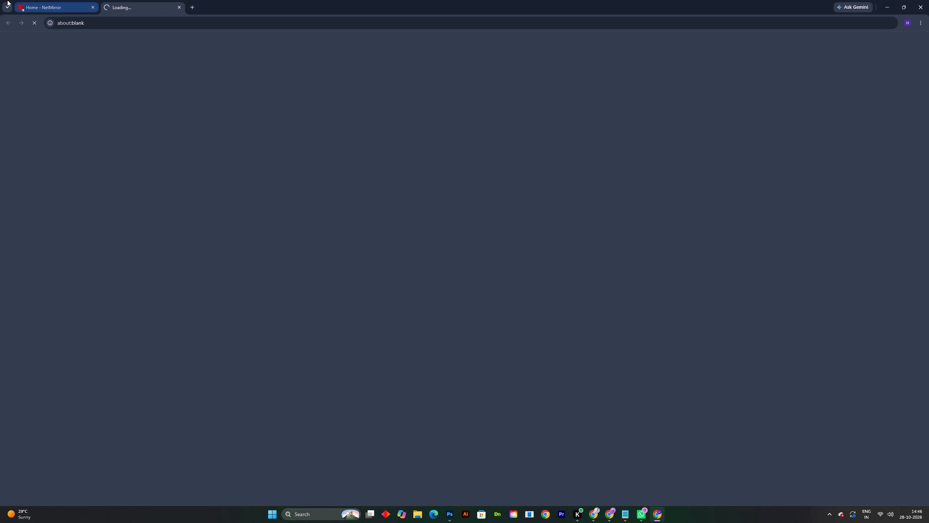
pyautogui.click(5, 0)
pyautogui.click(54, 0)
pyautogui.click(172, 3)
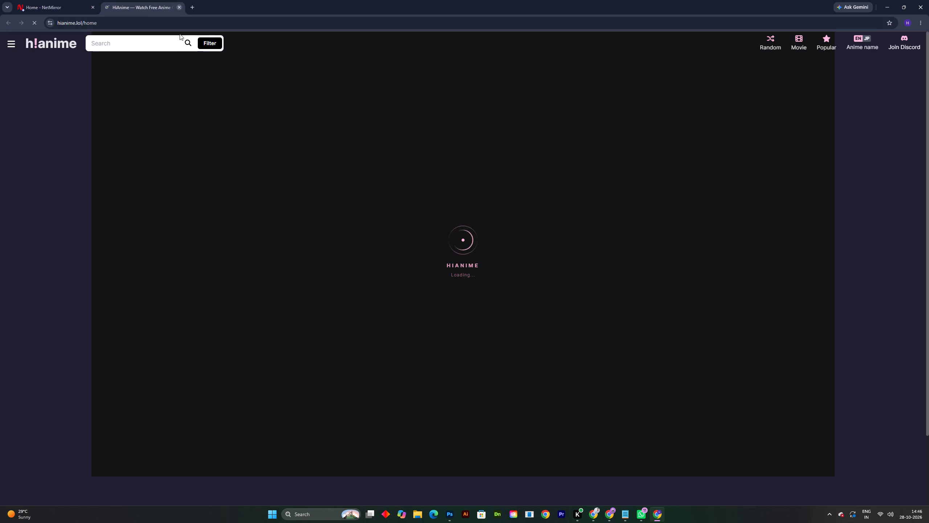
pyautogui.scroll(-4, 418, 289)
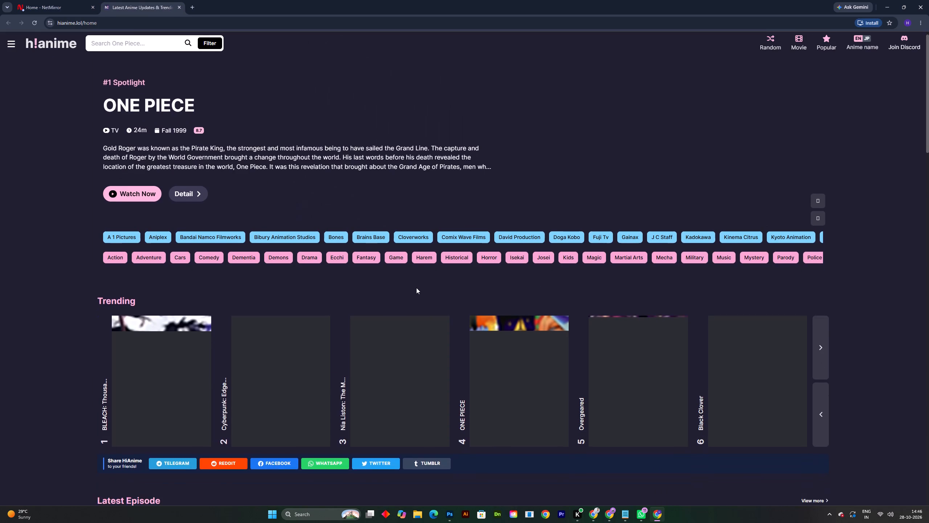
pyautogui.scroll(-20, 416, 288)
pyautogui.scroll(-5, 416, 288)
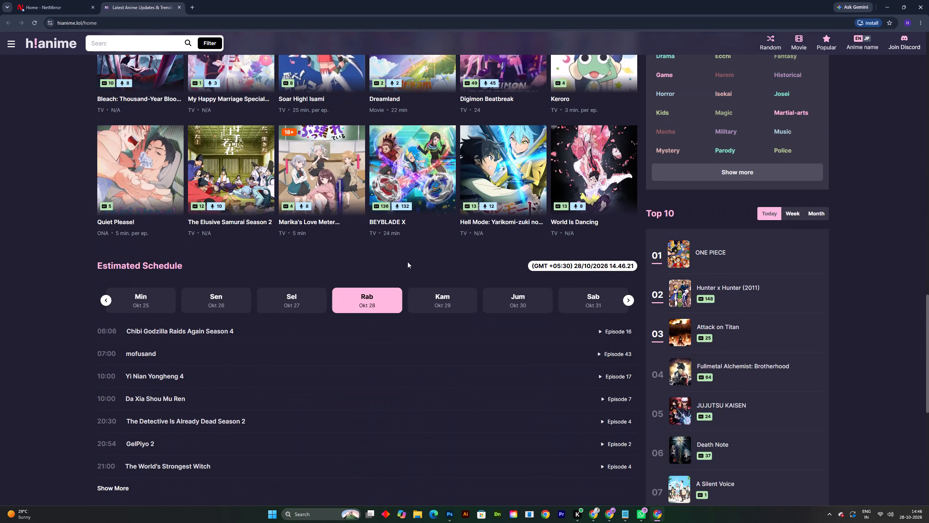
pyautogui.click(180, 6)
# Dismiss the site's alert, switch NetMirror to the Prime Video catalogue and close the advertising tab.
pyautogui.click(848, 89)
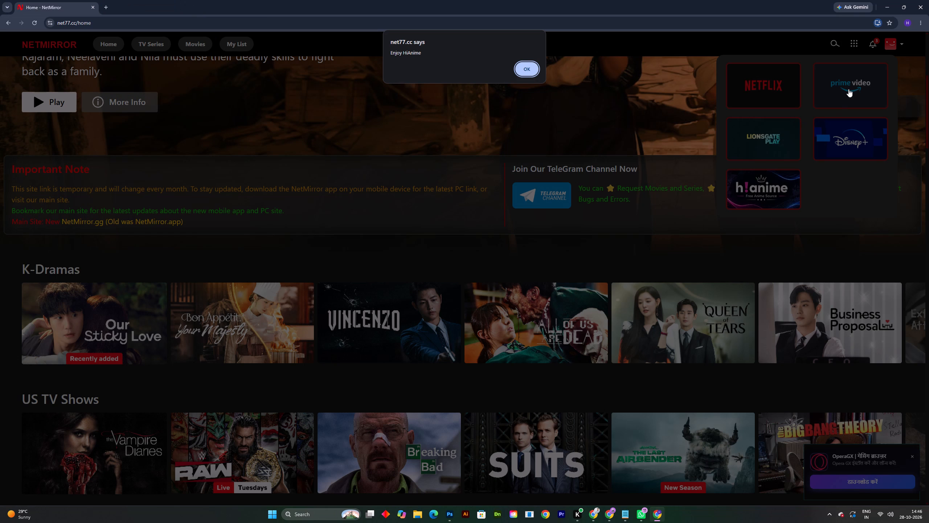
pyautogui.click(541, 72)
pyautogui.tripleClick(530, 70)
pyautogui.click(530, 70)
pyautogui.doubleClick(849, 107)
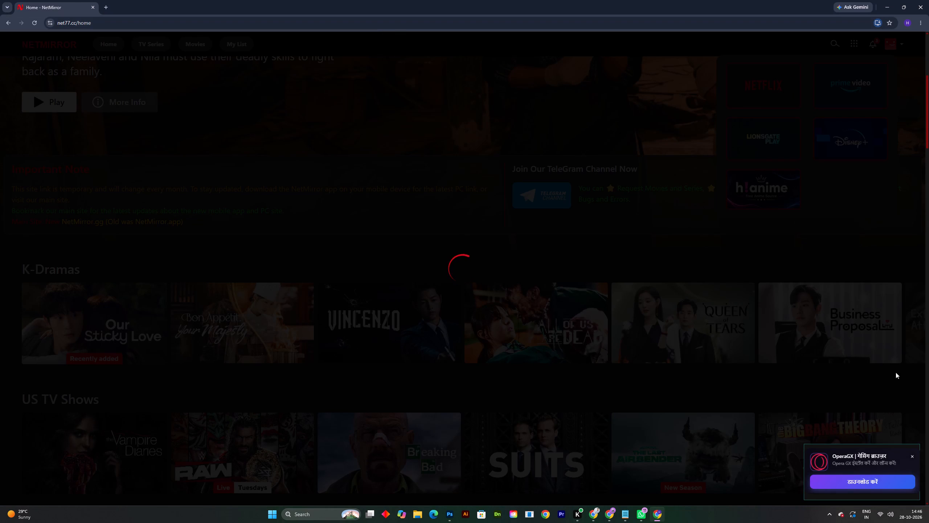
pyautogui.click(914, 452)
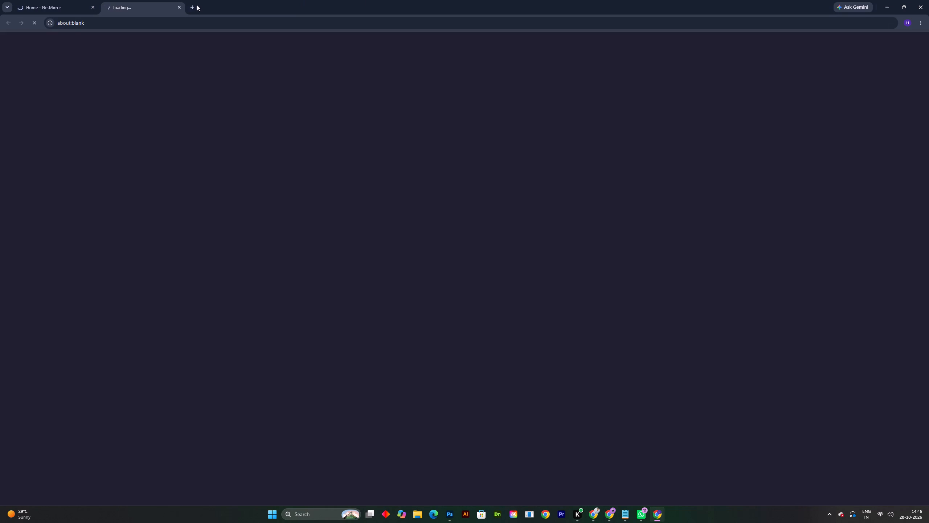
pyautogui.click(180, 6)
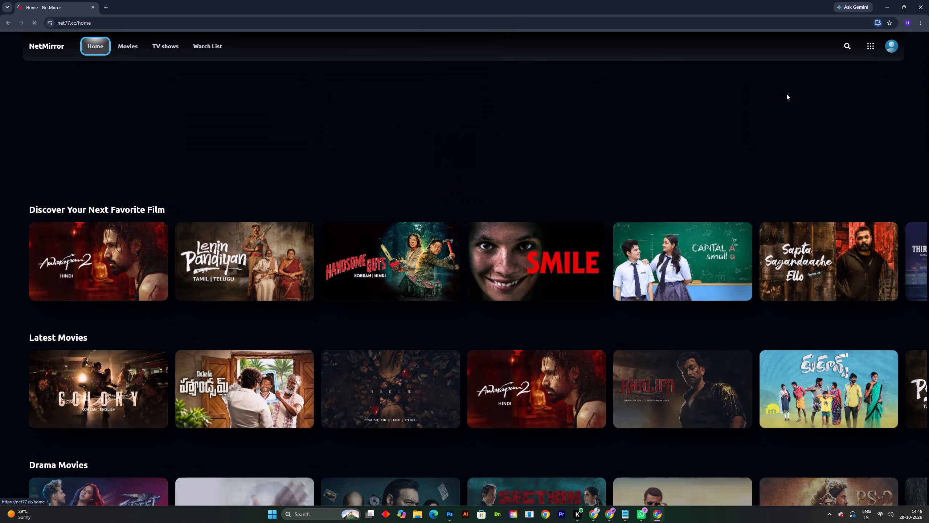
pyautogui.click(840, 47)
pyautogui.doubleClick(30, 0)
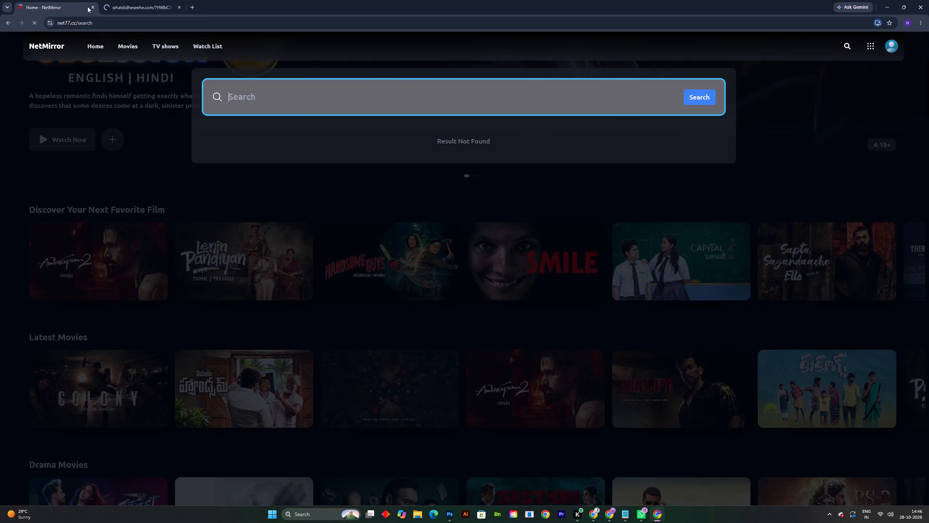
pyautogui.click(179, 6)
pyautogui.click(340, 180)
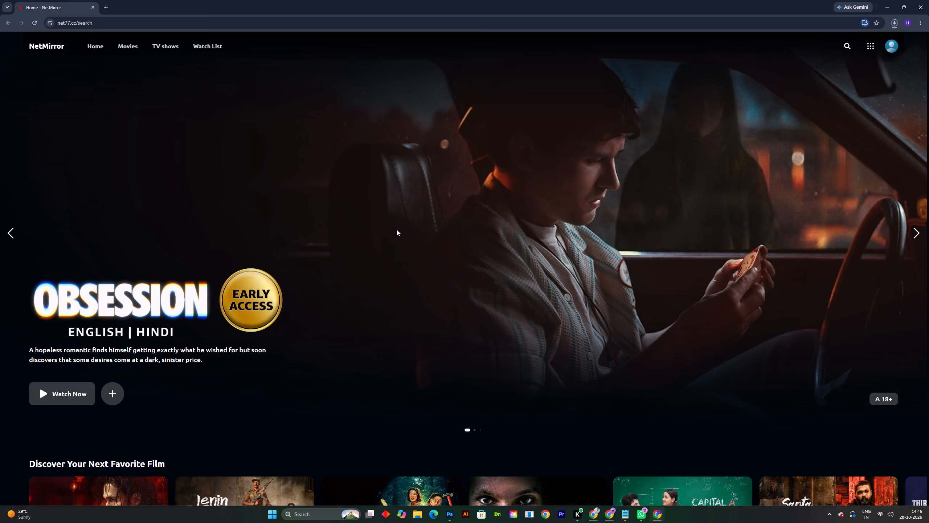
# Cancel the running OperaSetup.exe download in the browser's recent downloads.
pyautogui.scroll(-3, 397, 230)
pyautogui.doubleClick(892, 26)
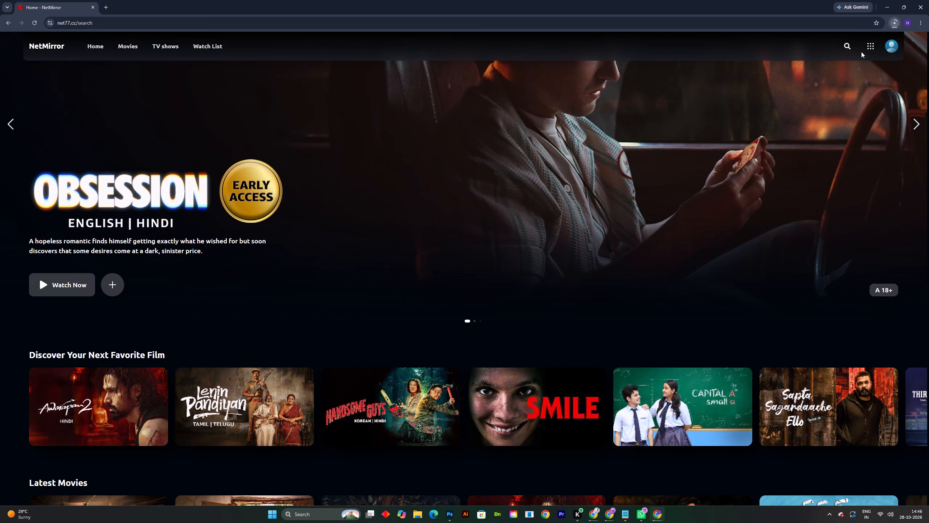
pyautogui.click(897, 21)
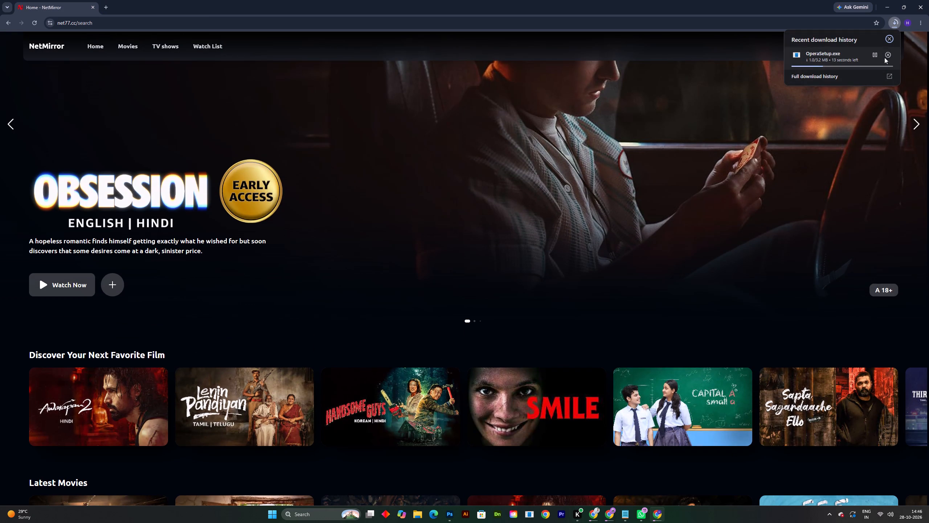
pyautogui.click(889, 53)
# Browse the film rows of the Prime Video catalogue and close the NetMirror browser window.
pyautogui.scroll(-2, 617, 199)
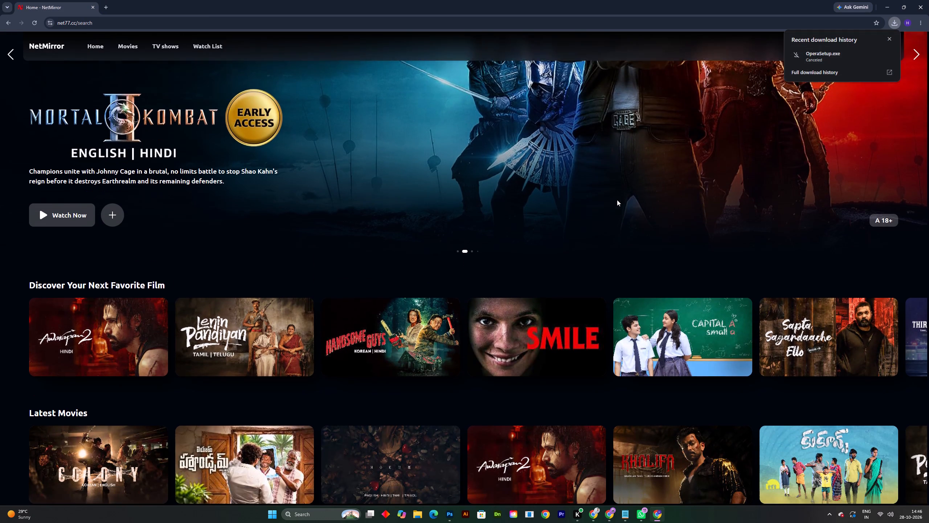
pyautogui.scroll(-3, 608, 214)
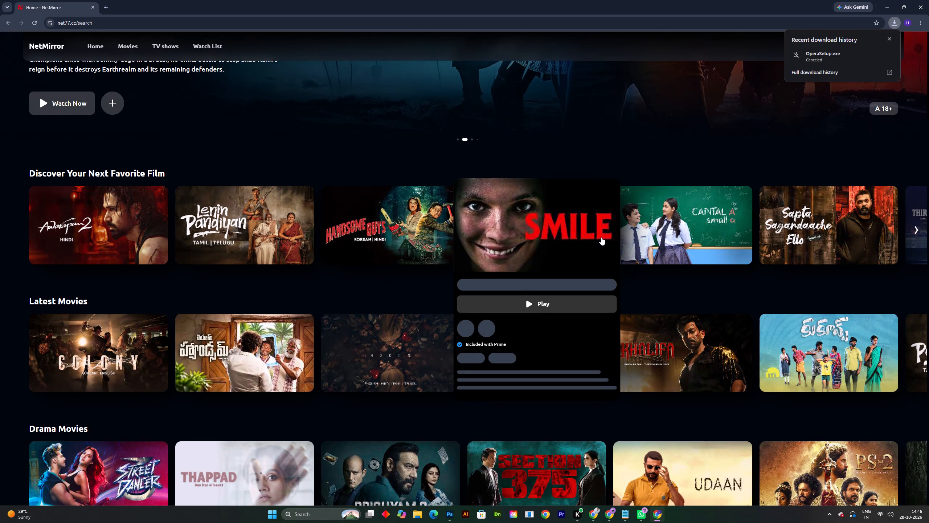
pyautogui.scroll(4, 600, 236)
pyautogui.scroll(-7, 596, 247)
pyautogui.scroll(5, 628, 261)
pyautogui.click(928, 0)
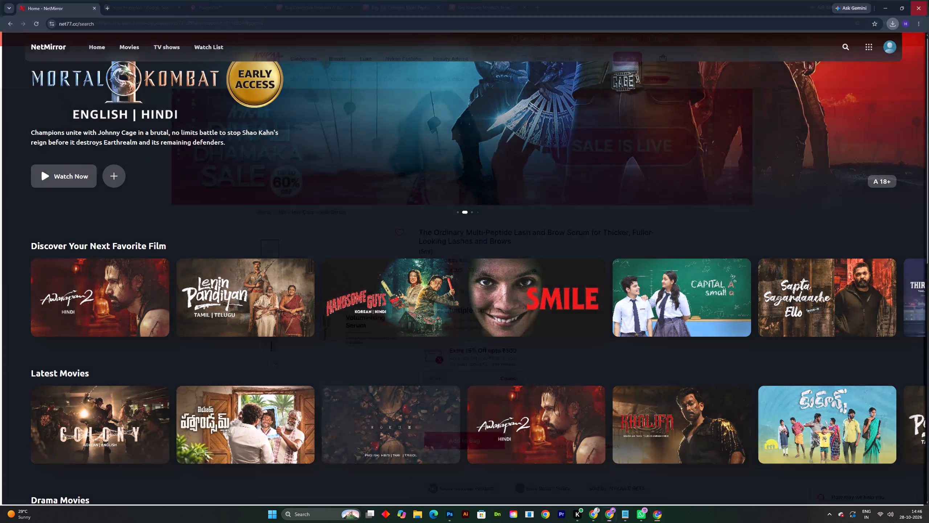
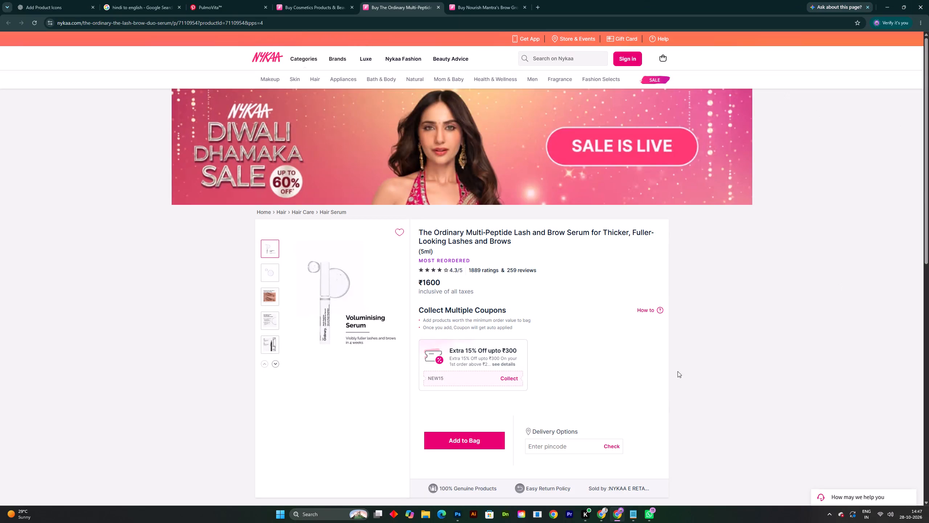
# Search for netmirror in a new Chrome tab, open the NetMirror site, look over its home page and close the tab.
pyautogui.click(616, 512)
pyautogui.click(616, 512)
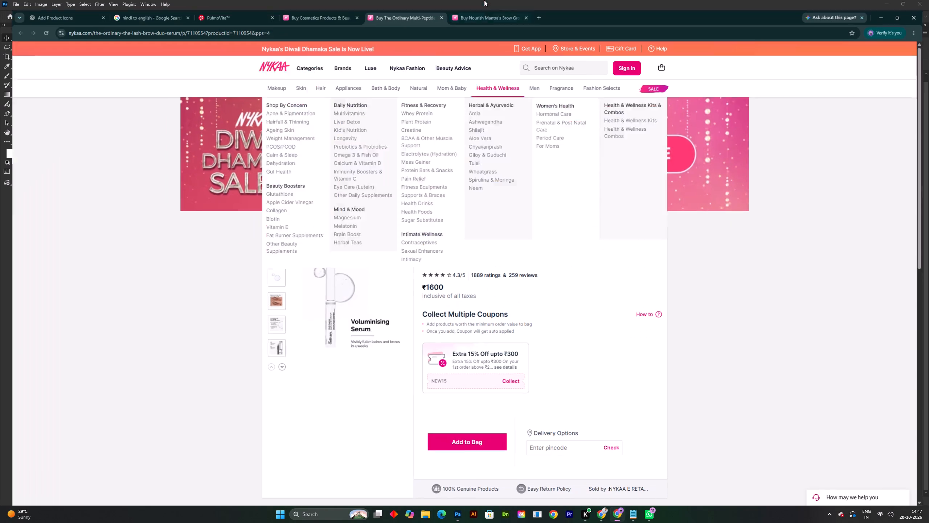
pyautogui.click(537, 4)
pyautogui.write('netmirror')
pyautogui.press('Return')
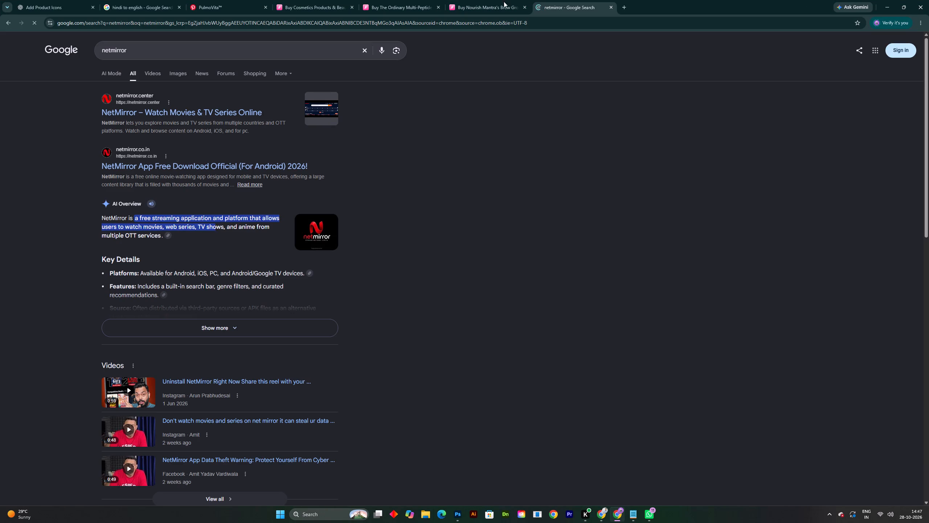
pyautogui.click(164, 112)
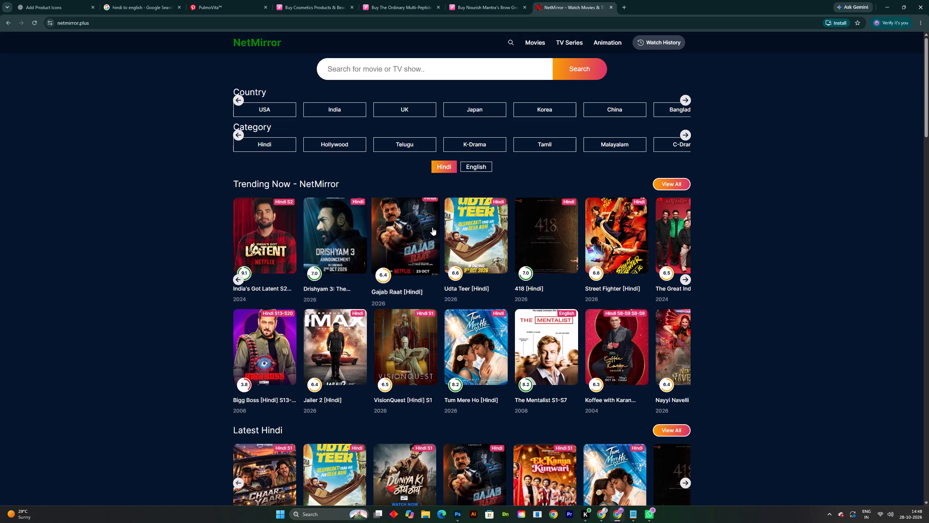
pyautogui.click(612, 7)
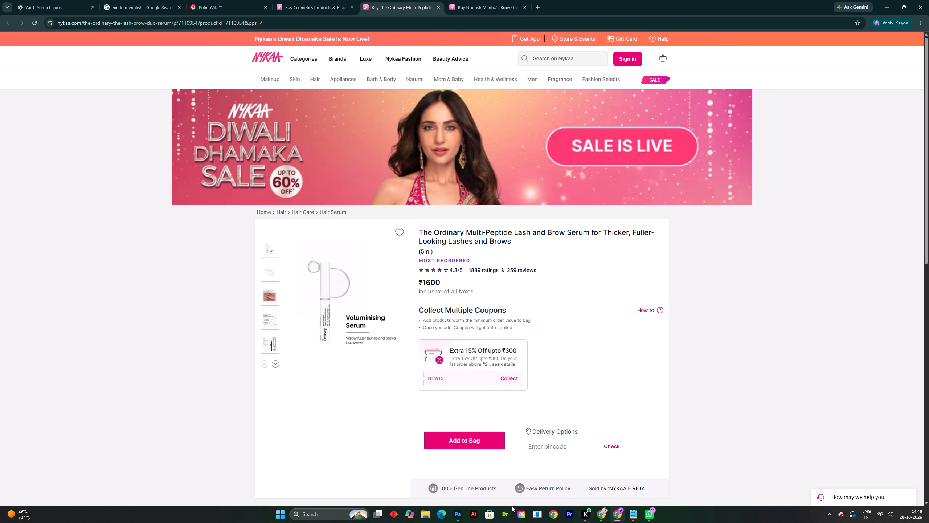
# Switch to Photoshop and save the Brow Growth Serum listing document.
pyautogui.click(458, 513)
pyautogui.click(645, 338)
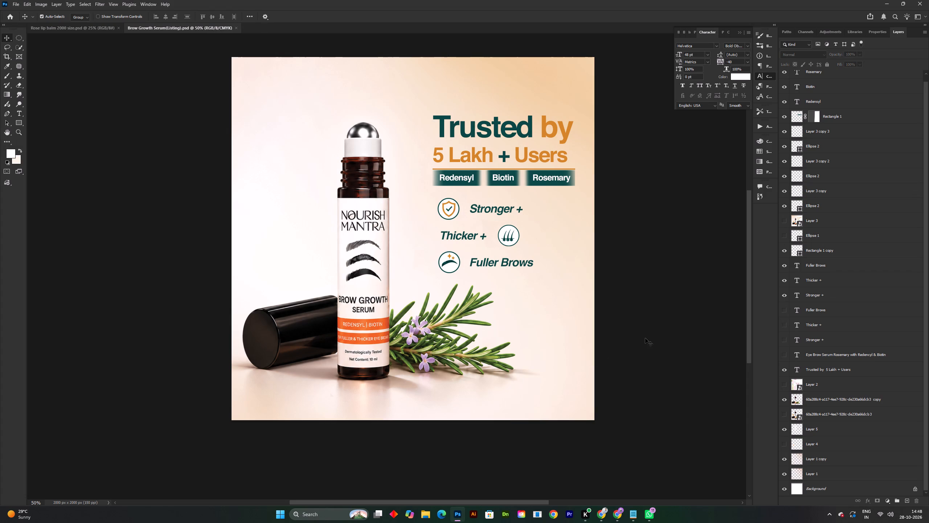
pyautogui.hotkey('ctrl', 's')
pyautogui.hotkey('ctrl', 's')
pyautogui.hotkey('ctrl', 's')
pyautogui.hotkey('ctrl', '0')
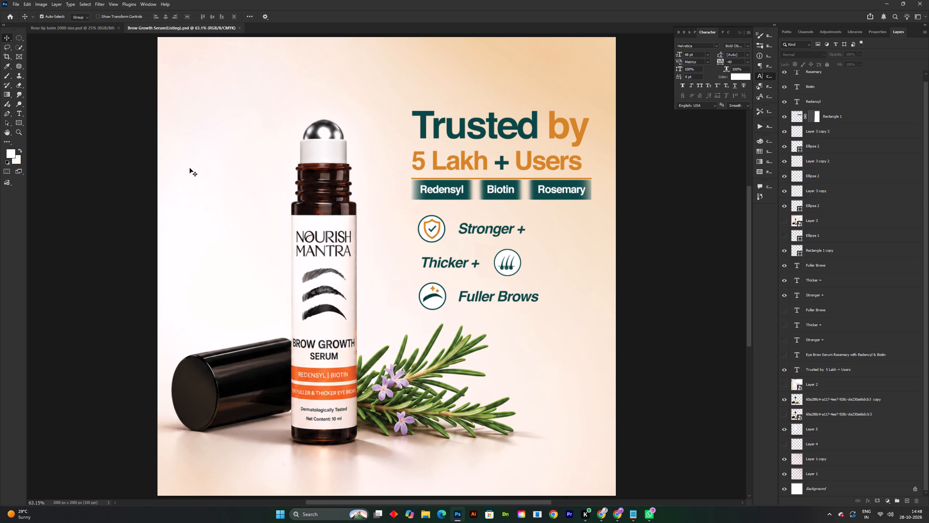
pyautogui.press('space')
pyautogui.press('space')
pyautogui.press('space')
pyautogui.press('space')
pyautogui.press('space')
pyautogui.press('space')
pyautogui.press('space')
pyautogui.press('space')
pyautogui.moveTo(475, 177); pyautogui.dragTo(475, 182)
pyautogui.hotkey('ctrl', 's')
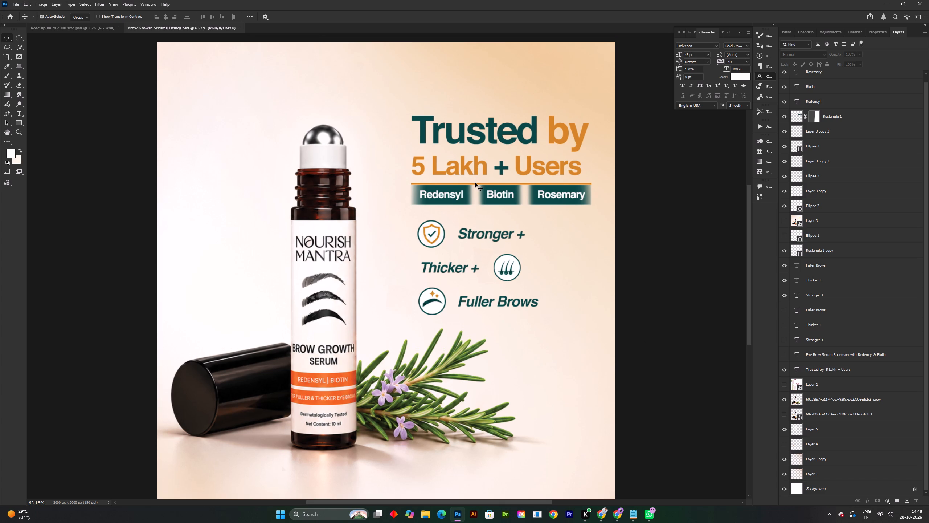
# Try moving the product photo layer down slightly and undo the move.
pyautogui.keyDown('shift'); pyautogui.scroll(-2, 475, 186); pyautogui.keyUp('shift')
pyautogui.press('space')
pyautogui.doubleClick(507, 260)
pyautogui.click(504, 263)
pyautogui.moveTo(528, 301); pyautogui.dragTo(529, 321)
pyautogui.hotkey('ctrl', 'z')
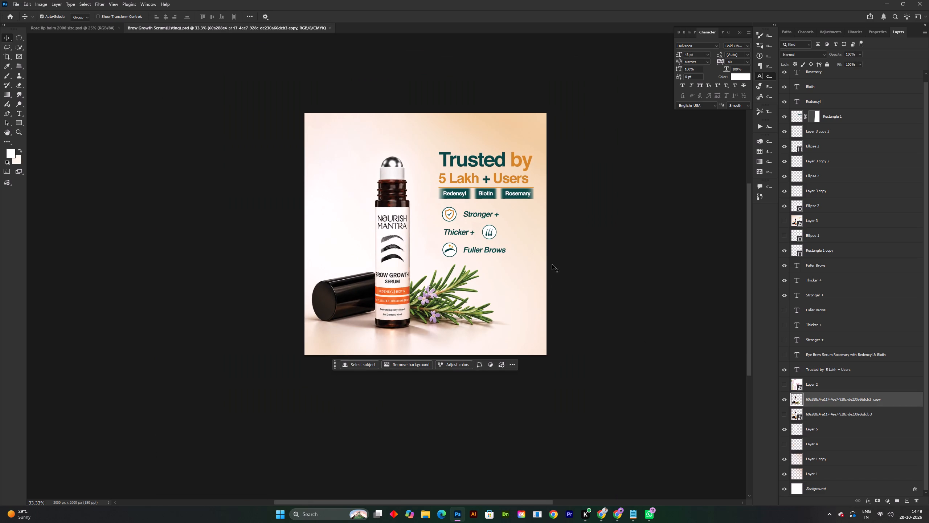
# Lock the background layers Layer 1 copy and Layer 1, and save the document.
pyautogui.scroll(-9, 836, 411)
pyautogui.tripleClick(869, 457)
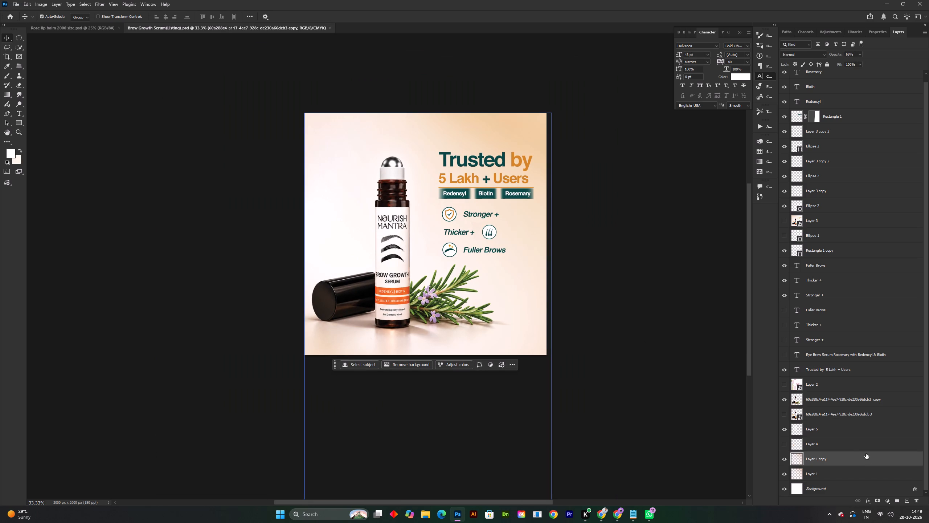
pyautogui.click(910, 224)
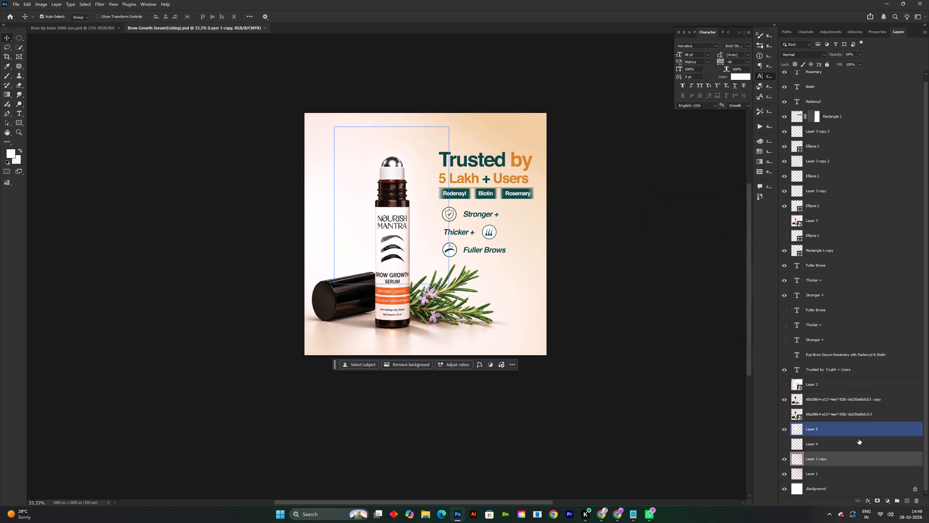
pyautogui.keyDown('shift'); pyautogui.click(815, 477); pyautogui.keyUp('shift')
pyautogui.click(827, 64)
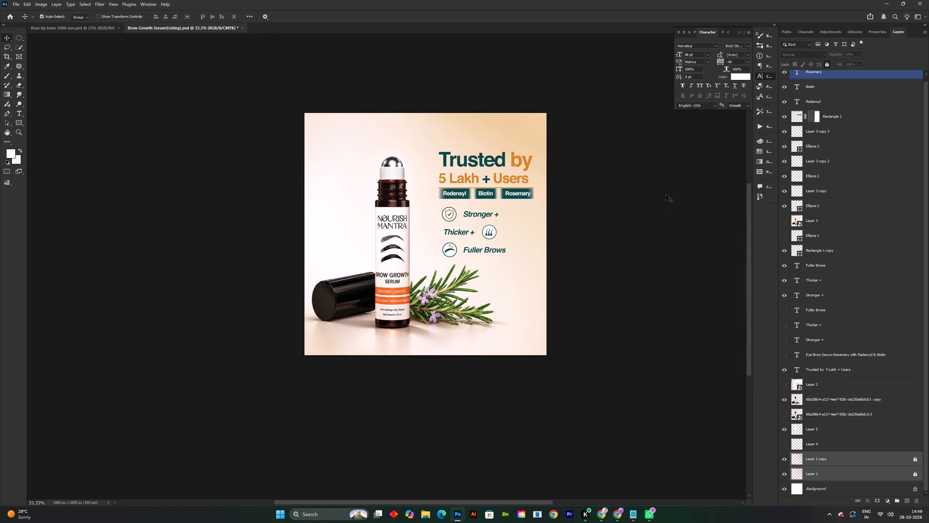
pyautogui.hotkey('ctrl', 's')
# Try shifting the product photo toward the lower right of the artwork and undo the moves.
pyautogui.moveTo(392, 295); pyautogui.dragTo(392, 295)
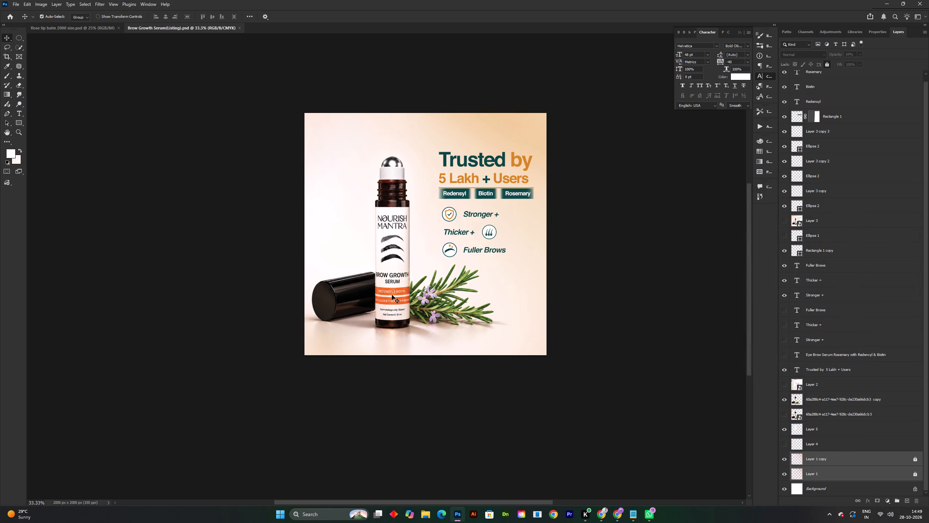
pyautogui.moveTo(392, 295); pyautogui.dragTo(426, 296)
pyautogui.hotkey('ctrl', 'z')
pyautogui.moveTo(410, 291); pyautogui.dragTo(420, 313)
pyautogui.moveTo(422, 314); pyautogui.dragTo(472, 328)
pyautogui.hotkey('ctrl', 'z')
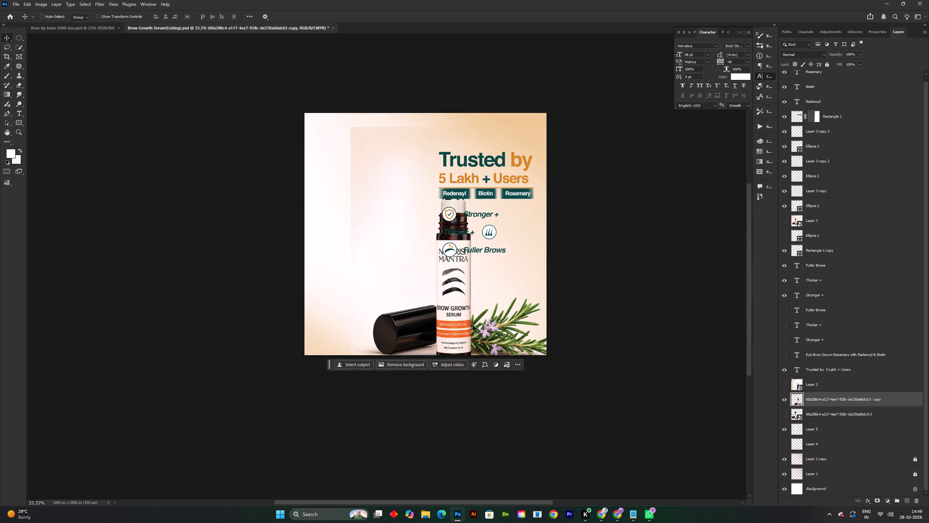
# With the product photo layer locked, move the headline, ingredient badges and benefit rows together to the artwork's left side, and save.
pyautogui.click(829, 64)
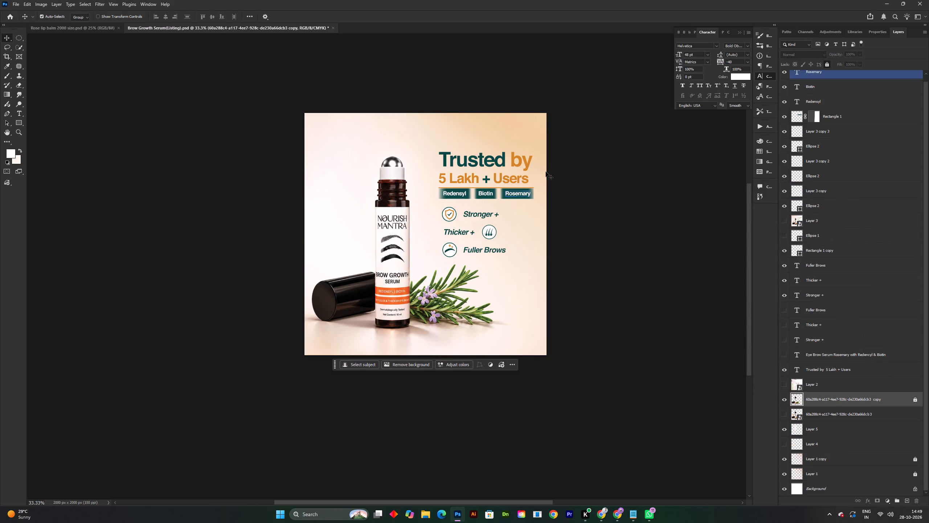
pyautogui.moveTo(569, 255); pyautogui.dragTo(400, 108)
pyautogui.moveTo(467, 160); pyautogui.dragTo(377, 159)
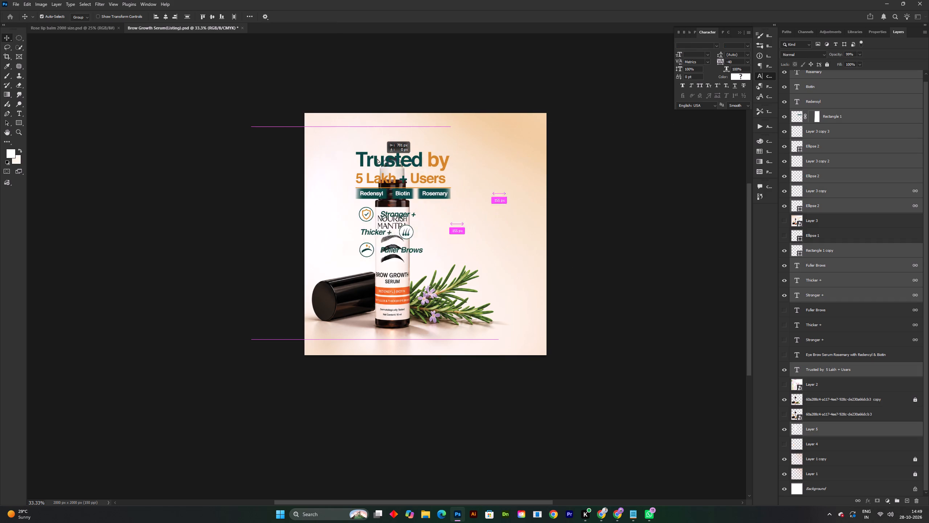
pyautogui.moveTo(377, 159); pyautogui.dragTo(348, 159)
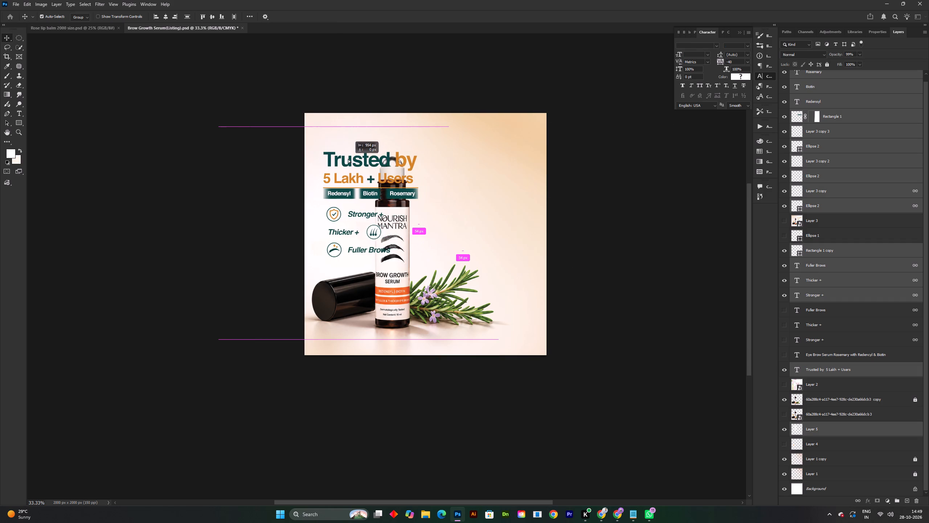
pyautogui.moveTo(348, 159); pyautogui.dragTo(347, 159)
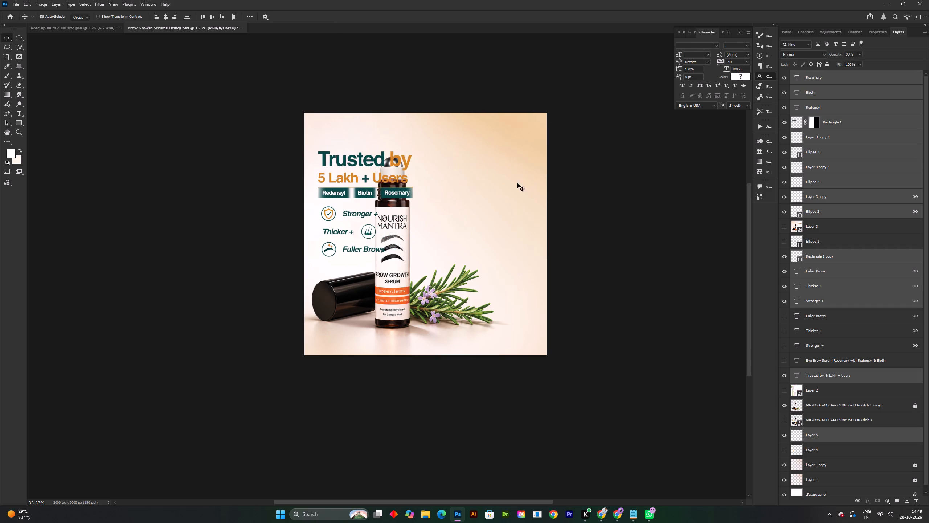
pyautogui.click(646, 202)
pyautogui.hotkey('ctrl', 's')
# Unlock the product photo layer.
pyautogui.moveTo(404, 282); pyautogui.dragTo(451, 288)
pyautogui.click(916, 405)
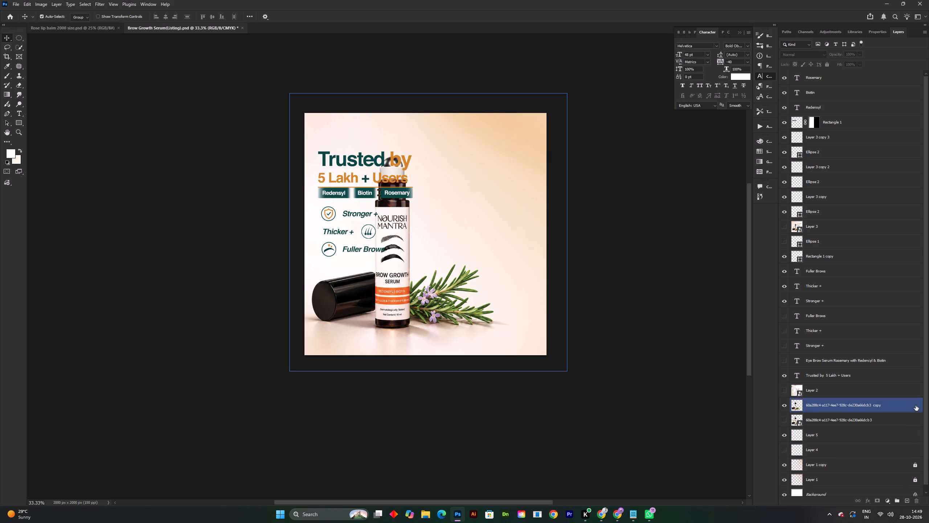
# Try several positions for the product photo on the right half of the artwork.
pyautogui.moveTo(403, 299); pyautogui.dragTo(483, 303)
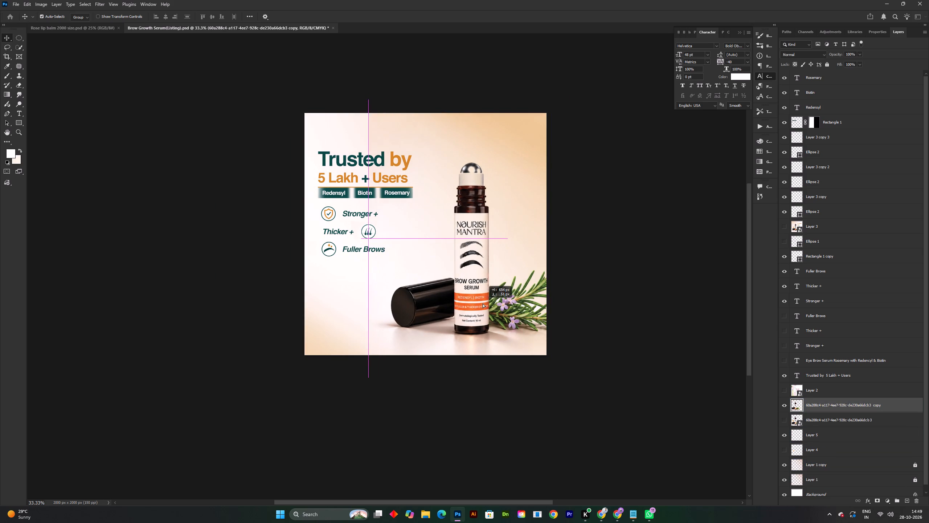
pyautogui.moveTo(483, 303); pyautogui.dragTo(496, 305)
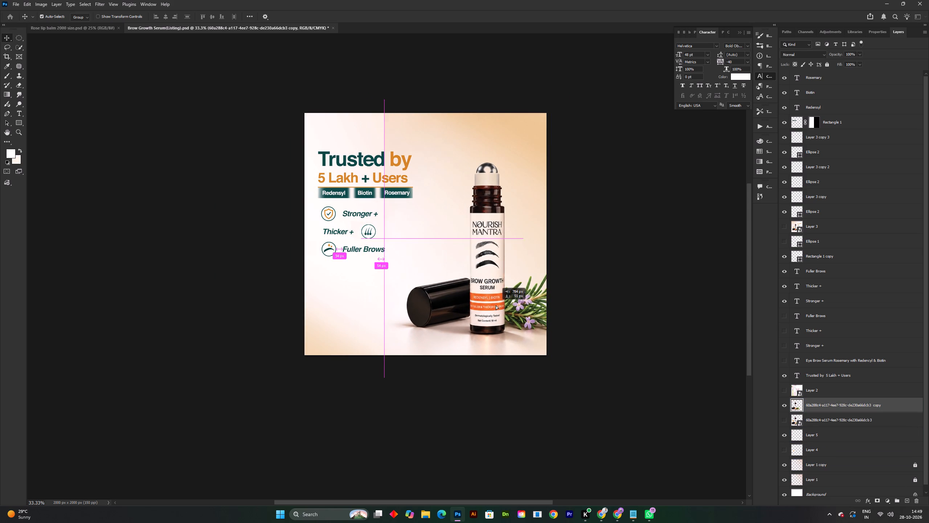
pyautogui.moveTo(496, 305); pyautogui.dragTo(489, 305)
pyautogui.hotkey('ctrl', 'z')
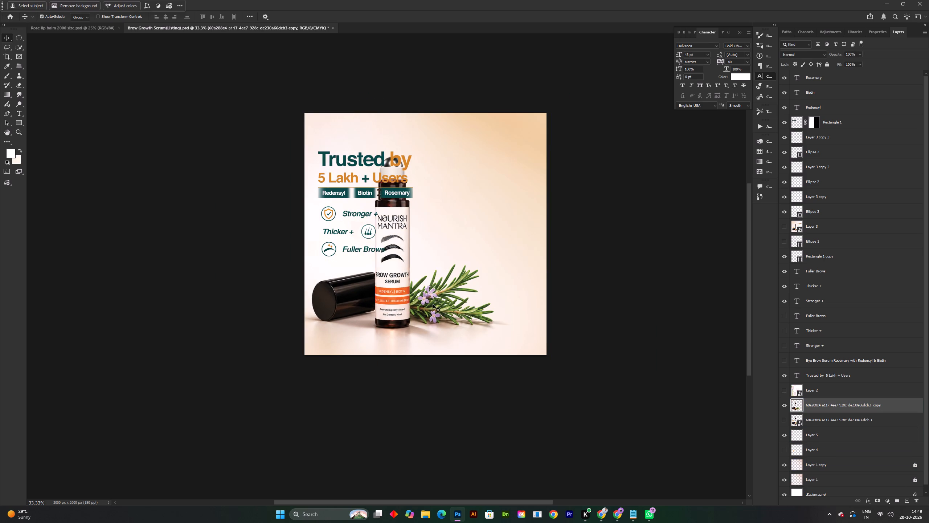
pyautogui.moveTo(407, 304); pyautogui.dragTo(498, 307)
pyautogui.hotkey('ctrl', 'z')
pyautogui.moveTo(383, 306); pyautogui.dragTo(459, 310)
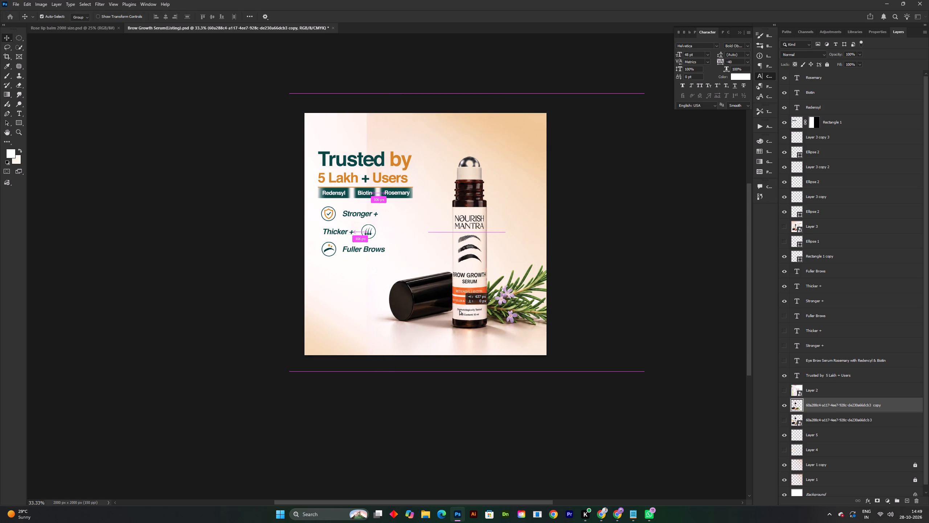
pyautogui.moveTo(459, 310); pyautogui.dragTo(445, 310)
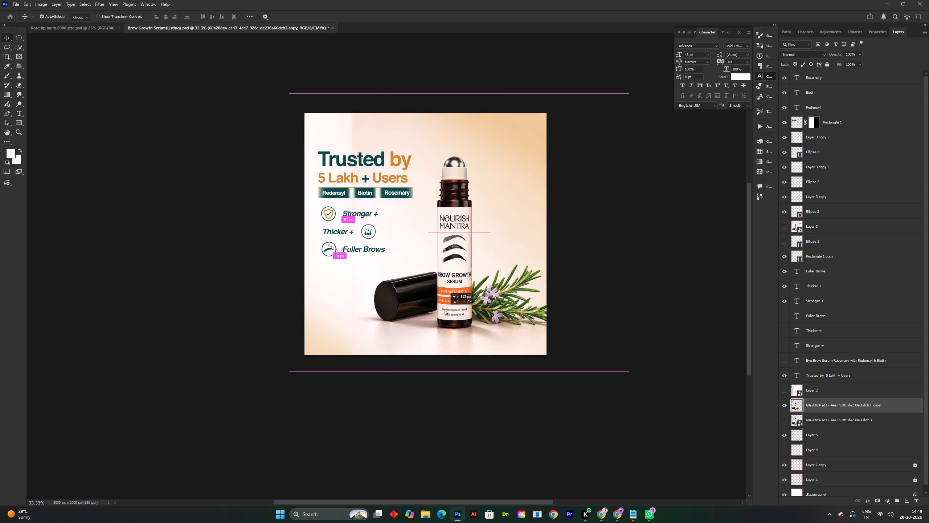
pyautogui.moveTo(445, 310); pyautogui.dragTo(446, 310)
# Scale the product photo to about 105.6%, move it to the artwork's right half slightly higher, and save.
pyautogui.hotkey('ctrl', 't')
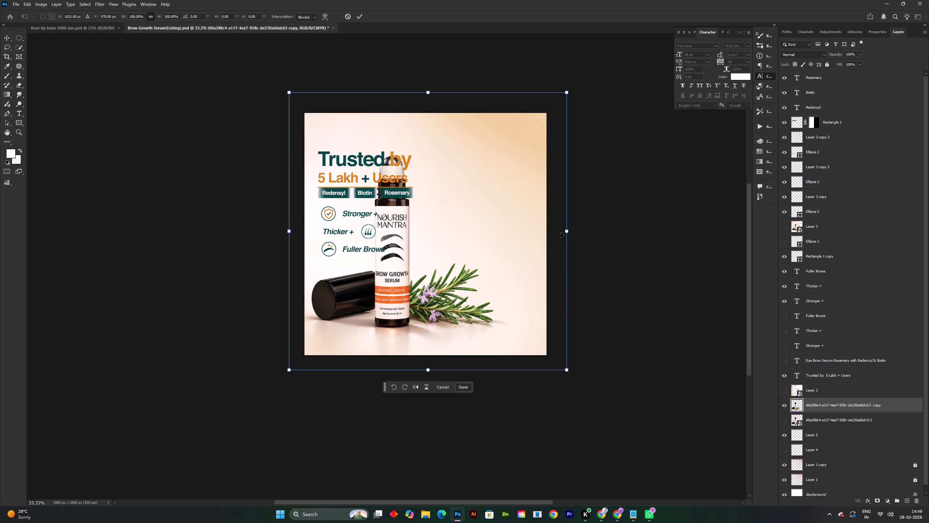
pyautogui.doubleClick(564, 233)
pyautogui.moveTo(564, 233); pyautogui.dragTo(580, 234)
pyautogui.moveTo(420, 272); pyautogui.dragTo(495, 271)
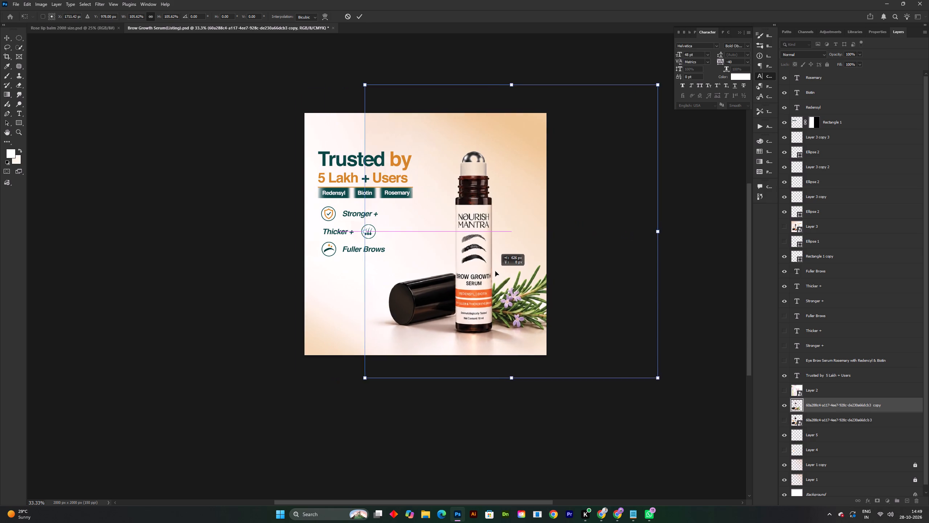
pyautogui.moveTo(495, 271); pyautogui.dragTo(495, 265)
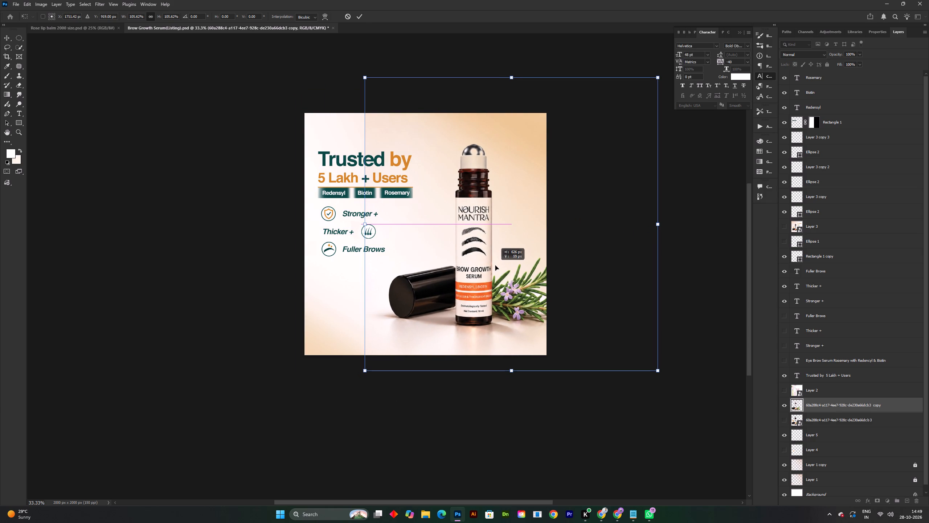
pyautogui.moveTo(495, 265); pyautogui.dragTo(499, 264)
pyautogui.click(359, 19)
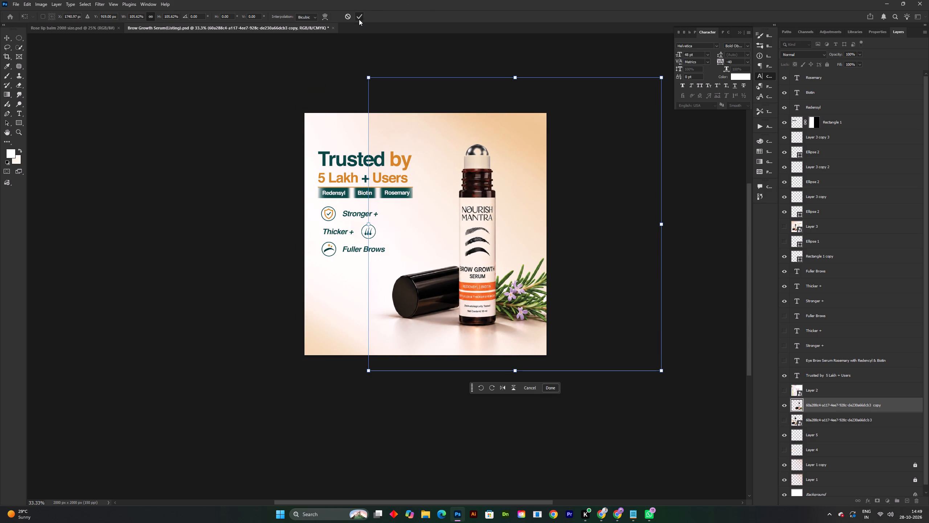
pyautogui.moveTo(484, 229); pyautogui.dragTo(479, 228)
pyautogui.hotkey('ctrl', 's')
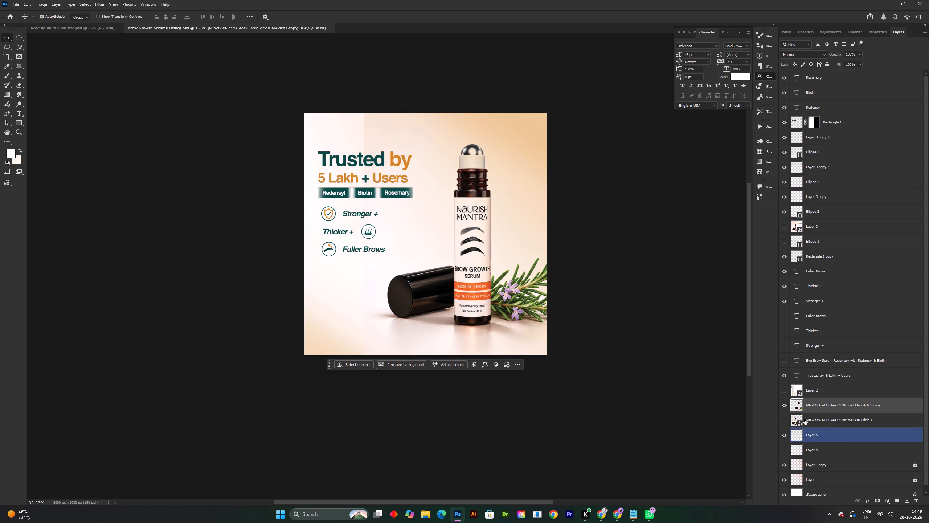
# Duplicate the product photo layer and hide the layer it was copied from.
pyautogui.hotkey('ctrl', 'j')
pyautogui.click(786, 417)
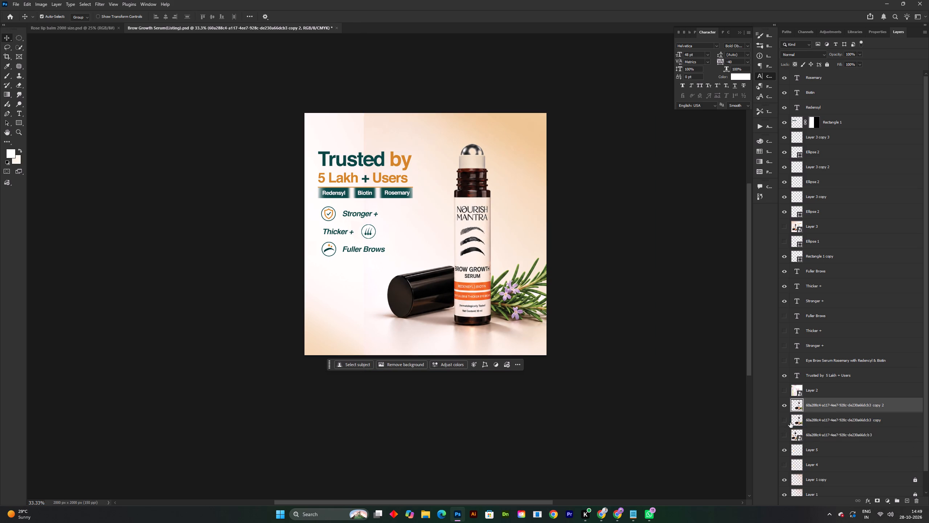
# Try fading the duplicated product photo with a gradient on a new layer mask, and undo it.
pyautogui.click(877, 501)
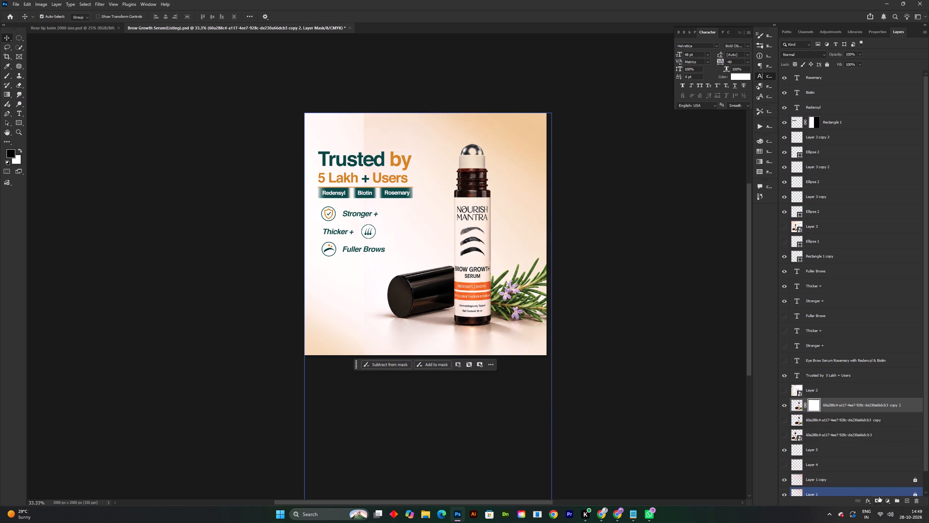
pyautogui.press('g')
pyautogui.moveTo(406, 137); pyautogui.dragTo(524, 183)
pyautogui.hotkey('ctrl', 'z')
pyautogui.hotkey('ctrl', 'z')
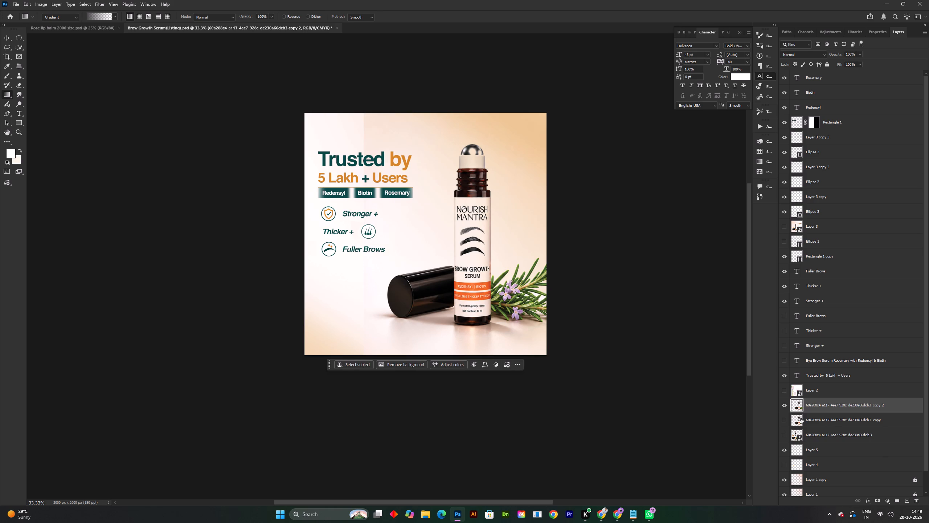
# Erase the hard left edge of the duplicated product photo with a large soft eraser, leaving the black cap intact, and save.
pyautogui.press('e')
pyautogui.click(421, 153)
pyautogui.hotkey('ctrl', 'z')
pyautogui.keyDown('alt'); pyautogui.moveTo(420, 152); pyautogui.dragTo(443, 157, button='right'); pyautogui.keyUp('alt')
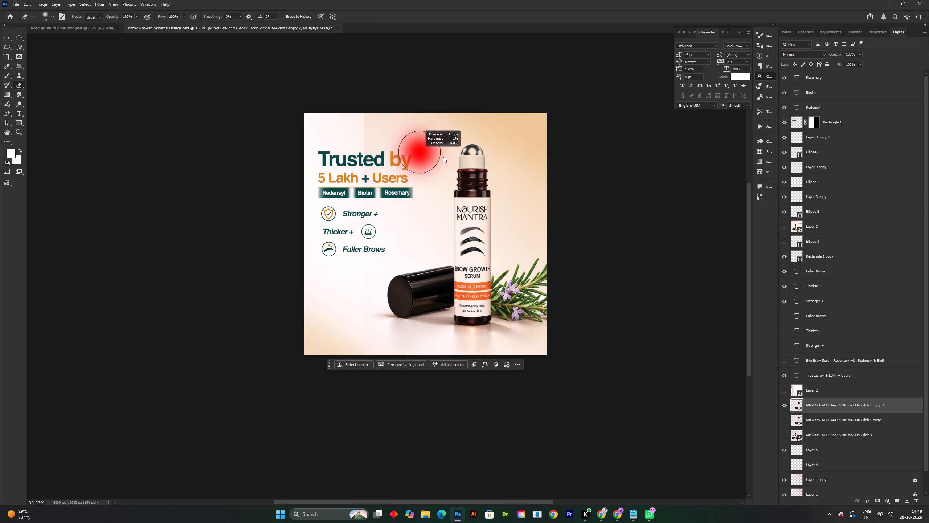
pyautogui.keyDown('alt'); pyautogui.moveTo(443, 157); pyautogui.dragTo(444, 157, button='right'); pyautogui.keyUp('alt')
pyautogui.moveTo(392, 121); pyautogui.dragTo(396, 177)
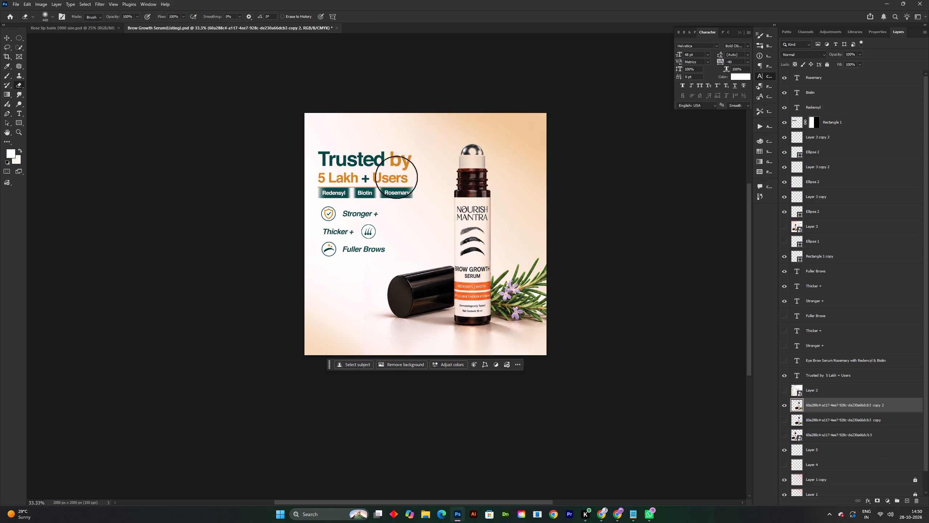
pyautogui.moveTo(396, 177); pyautogui.dragTo(384, 271)
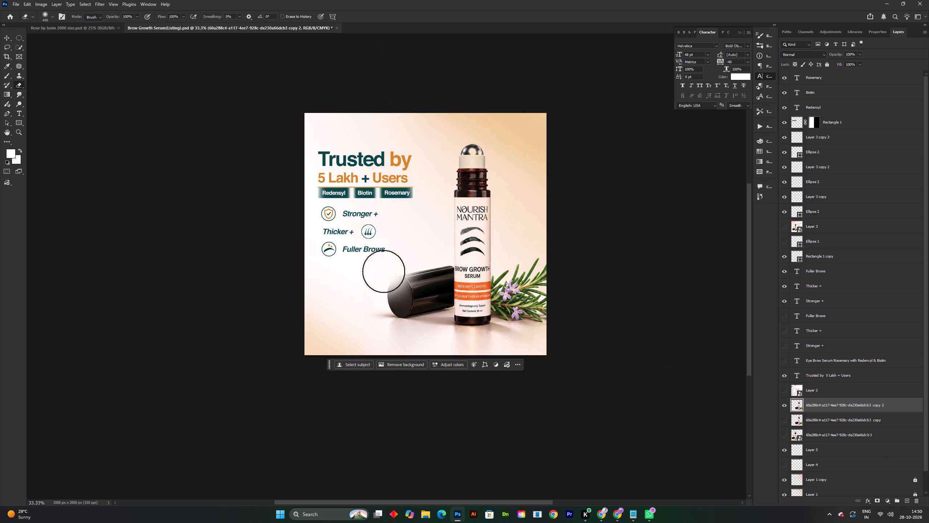
pyautogui.moveTo(384, 271); pyautogui.dragTo(374, 281)
pyautogui.hotkey('ctrl', 'z')
pyautogui.moveTo(400, 200); pyautogui.dragTo(414, 101)
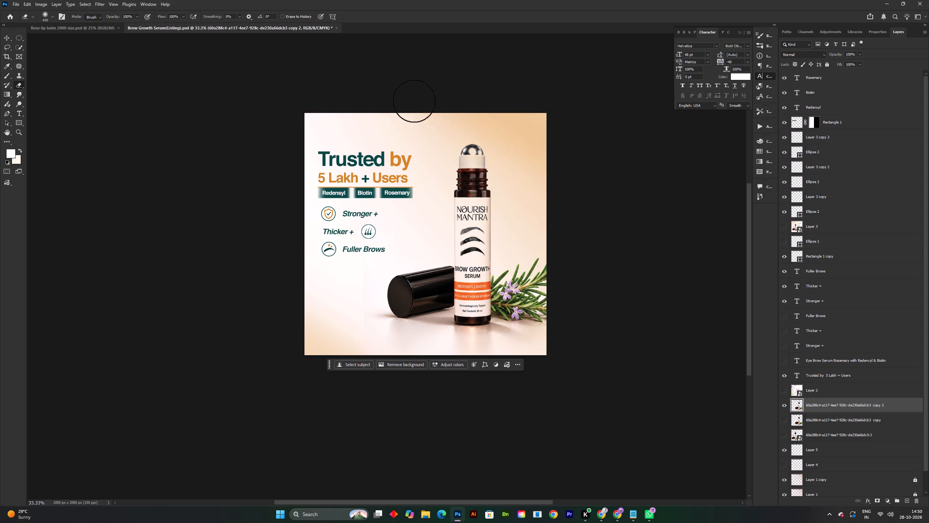
pyautogui.moveTo(414, 101); pyautogui.dragTo(405, 138)
pyautogui.hotkey('ctrl', 'z')
pyautogui.moveTo(417, 119); pyautogui.dragTo(388, 186)
pyautogui.moveTo(388, 186); pyautogui.dragTo(379, 210)
pyautogui.keyDown('alt'); pyautogui.moveTo(389, 192); pyautogui.dragTo(409, 202, button='right'); pyautogui.keyUp('alt')
pyautogui.moveTo(385, 127); pyautogui.dragTo(390, 143)
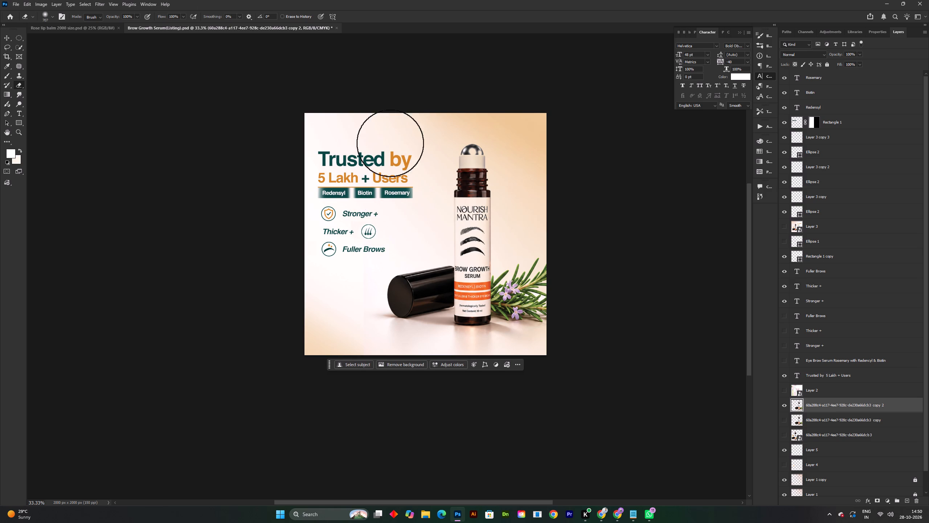
pyautogui.moveTo(390, 143); pyautogui.dragTo(401, 171)
pyautogui.press('v')
pyautogui.hotkey('ctrl', 's')
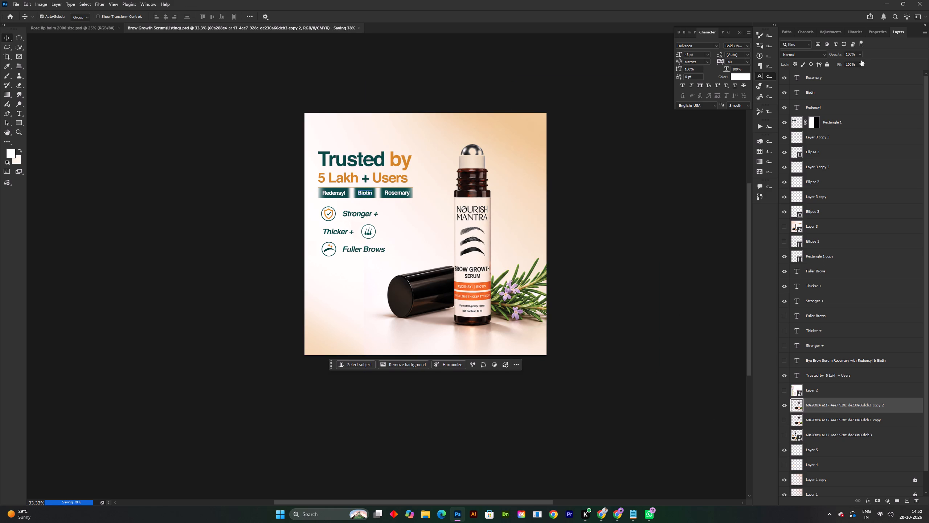
# Lock the duplicated product photo layer and deselect it.
pyautogui.doubleClick(826, 67)
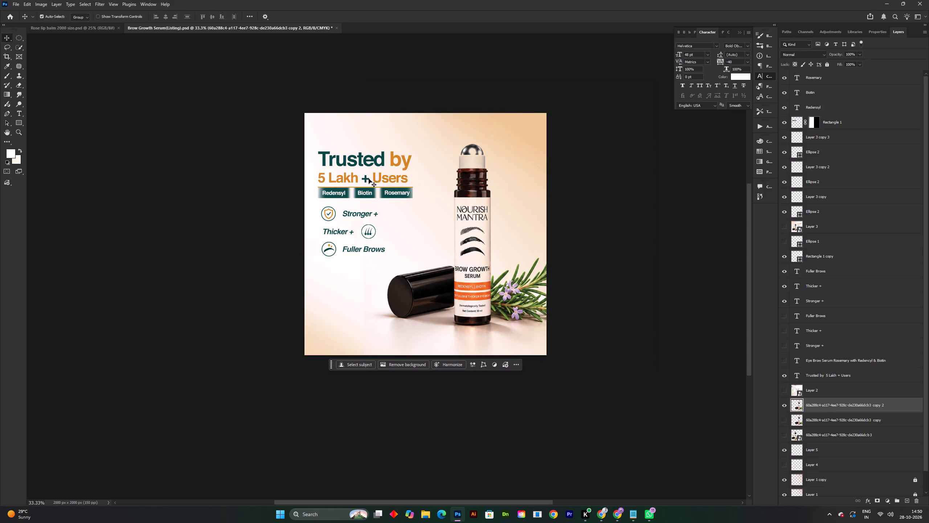
pyautogui.moveTo(315, 143); pyautogui.dragTo(392, 256)
pyautogui.moveTo(378, 251); pyautogui.dragTo(389, 253)
pyautogui.hotkey('ctrl', 'z')
pyautogui.click(636, 287)
pyautogui.click(474, 279)
pyautogui.click(828, 66)
pyautogui.click(678, 195)
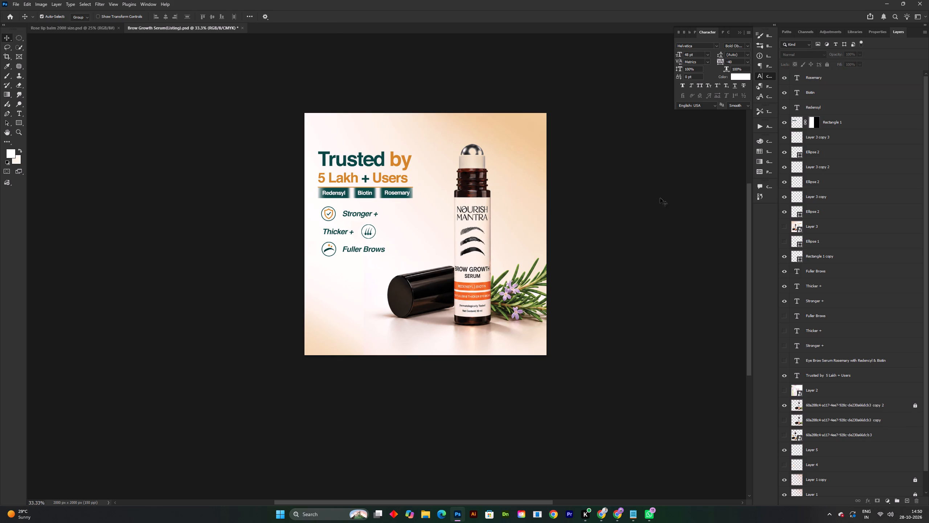
# Select the headline, ingredient tags and benefit lines with their icons, and move them right toward the bottle.
pyautogui.moveTo(318, 146); pyautogui.dragTo(411, 256)
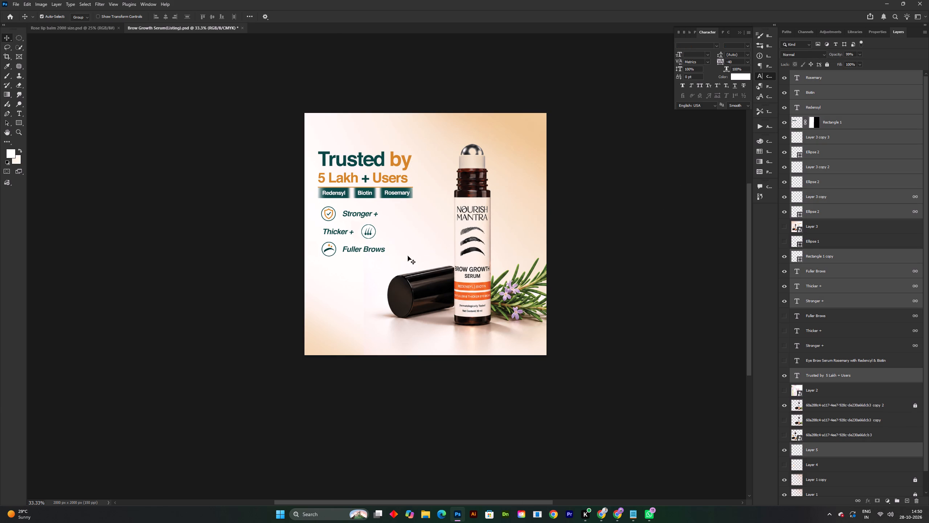
pyautogui.moveTo(361, 248); pyautogui.dragTo(389, 258)
pyautogui.hotkey('ctrl', 'z')
pyautogui.moveTo(392, 196); pyautogui.dragTo(393, 196)
pyautogui.moveTo(393, 196); pyautogui.dragTo(402, 198)
pyautogui.moveTo(399, 194); pyautogui.dragTo(412, 193)
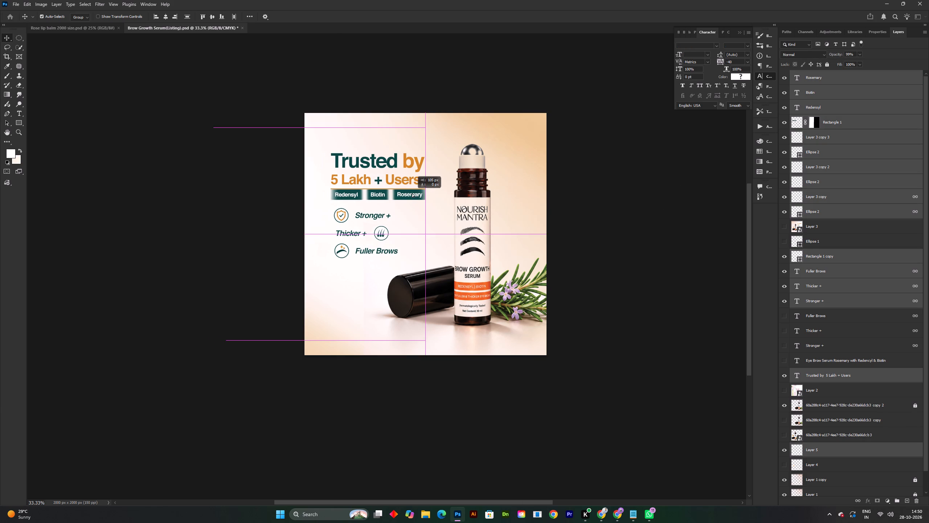
pyautogui.moveTo(412, 193); pyautogui.dragTo(412, 191)
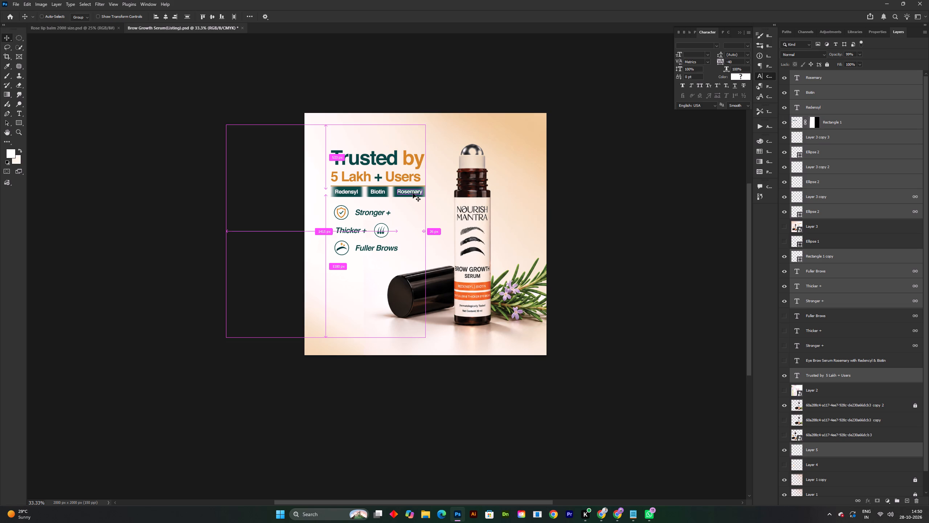
# Scale the selected text and icons to about 109.1%, position them just left of the bottle, and save.
pyautogui.hotkey('ctrl', 't')
pyautogui.moveTo(425, 230); pyautogui.dragTo(442, 232)
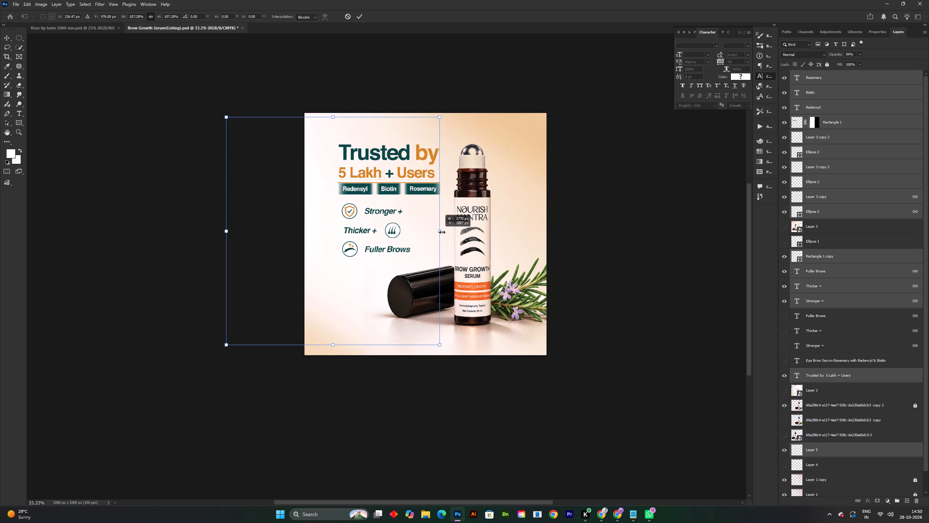
pyautogui.moveTo(442, 232); pyautogui.dragTo(443, 232)
pyautogui.moveTo(430, 191); pyautogui.dragTo(418, 195)
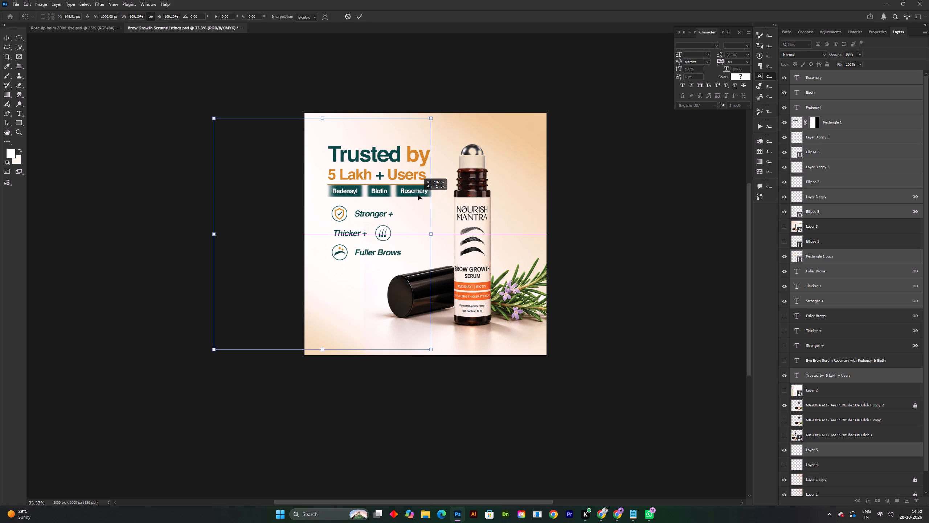
pyautogui.moveTo(418, 195); pyautogui.dragTo(418, 194)
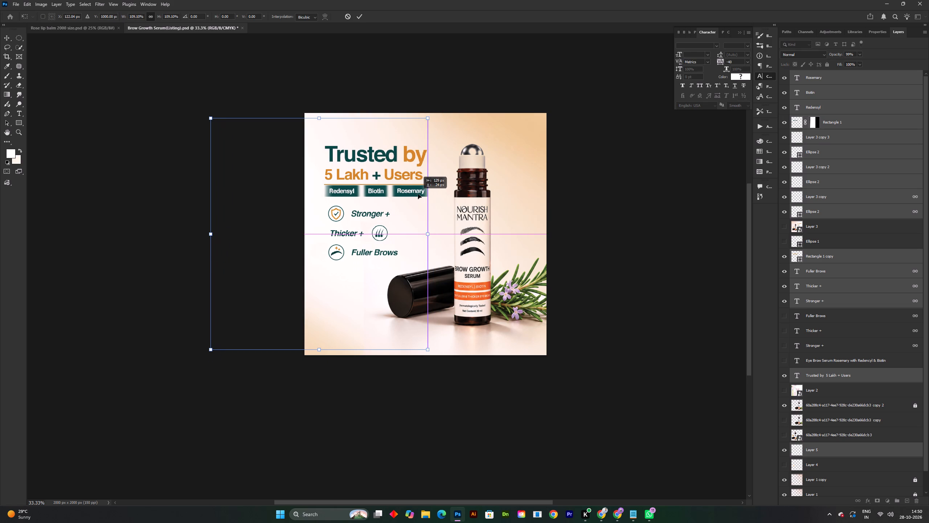
pyautogui.moveTo(418, 194); pyautogui.dragTo(418, 198)
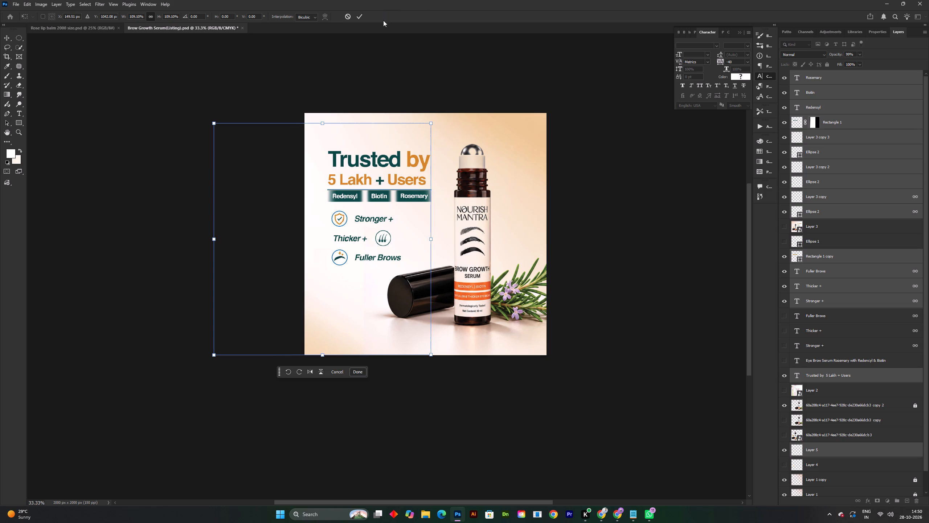
pyautogui.click(361, 15)
pyautogui.click(643, 205)
pyautogui.hotkey('ctrl', 's')
pyautogui.click(657, 219)
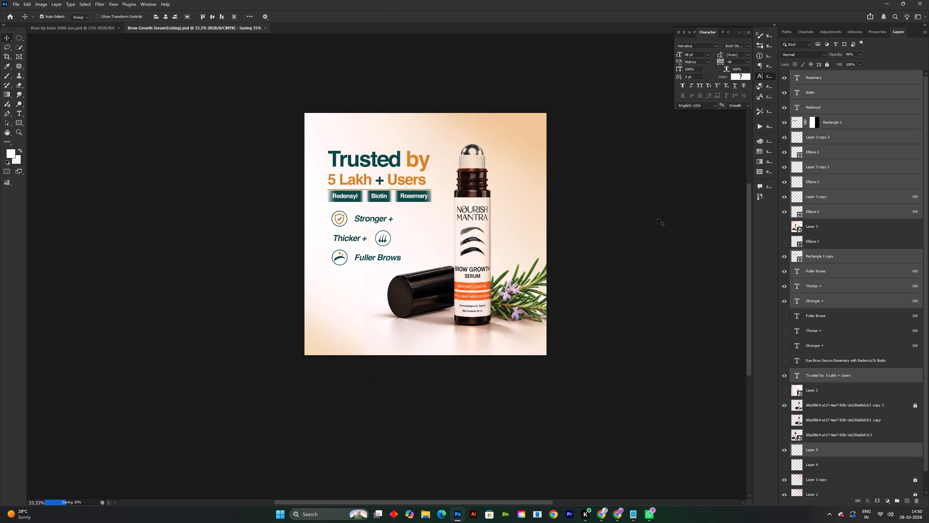
# Move the locked product photo layer to the top of the layer stack, above the Rosemary text.
pyautogui.keyDown('shift'); pyautogui.scroll(1, 624, 211); pyautogui.keyUp('shift')
pyautogui.keyDown('shift'); pyautogui.scroll(-1, 622, 211); pyautogui.keyUp('shift')
pyautogui.press('space')
pyautogui.moveTo(602, 215); pyautogui.dragTo(479, 216)
pyautogui.keyDown('shift'); pyautogui.scroll(1, 476, 209); pyautogui.keyUp('shift')
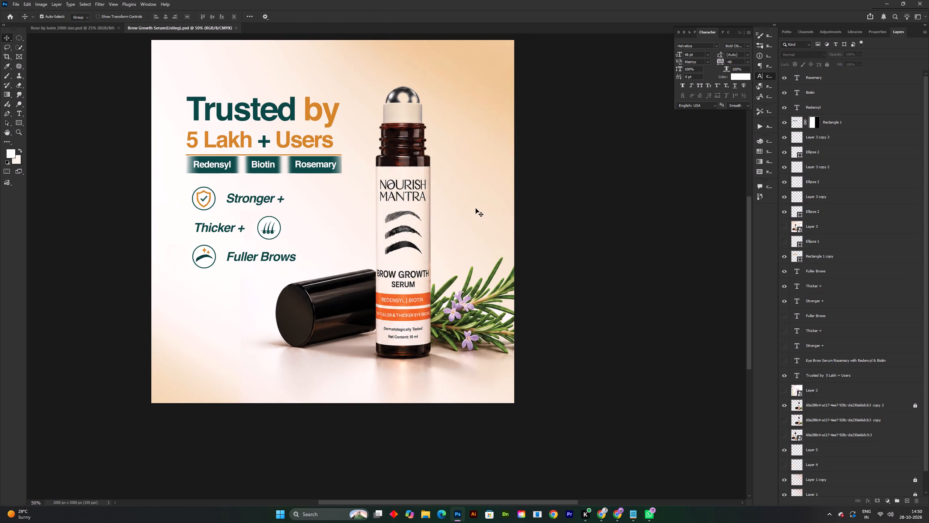
pyautogui.click(847, 407)
pyautogui.moveTo(856, 406); pyautogui.dragTo(883, 268)
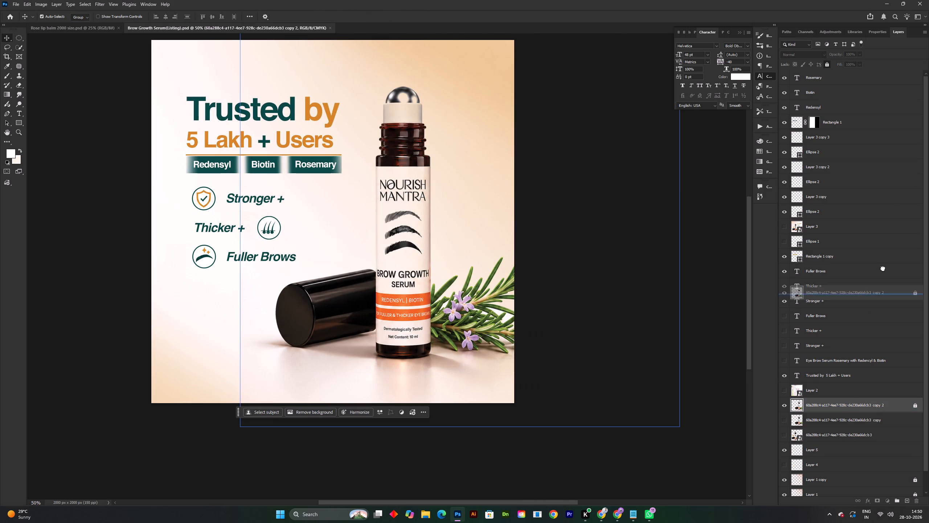
pyautogui.moveTo(883, 268); pyautogui.dragTo(919, 77)
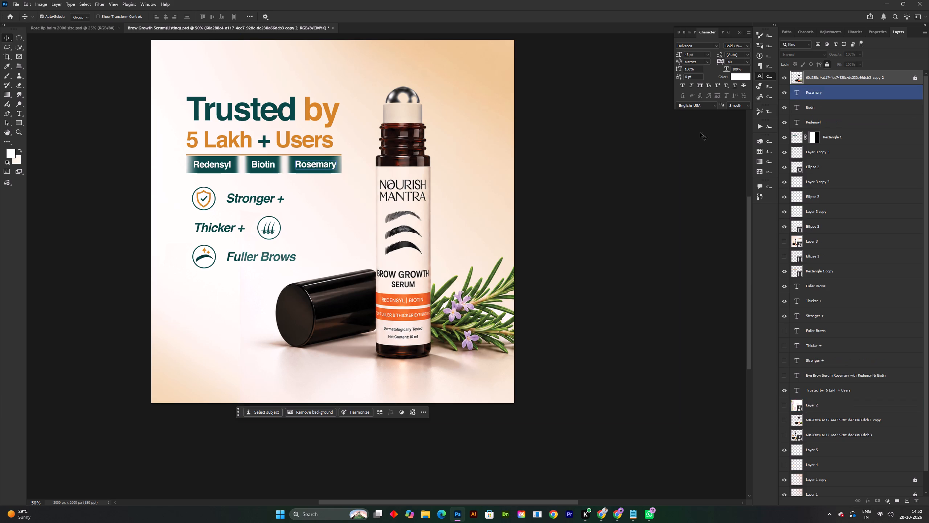
pyautogui.click(686, 190)
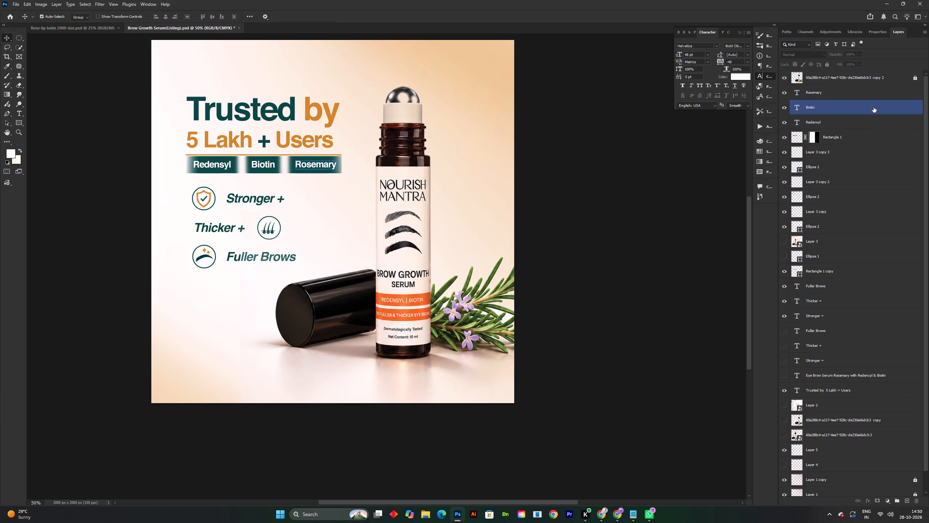
# Compare the artwork with the Layer 1 copy background hidden and shown, and examine the whole composition.
pyautogui.scroll(-4, 822, 425)
pyautogui.click(786, 457)
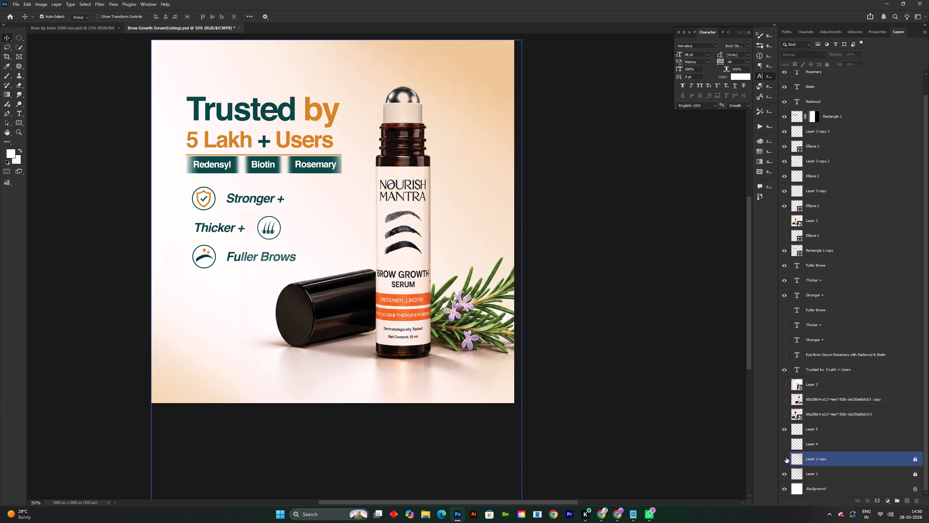
pyautogui.click(786, 458)
pyautogui.click(786, 458)
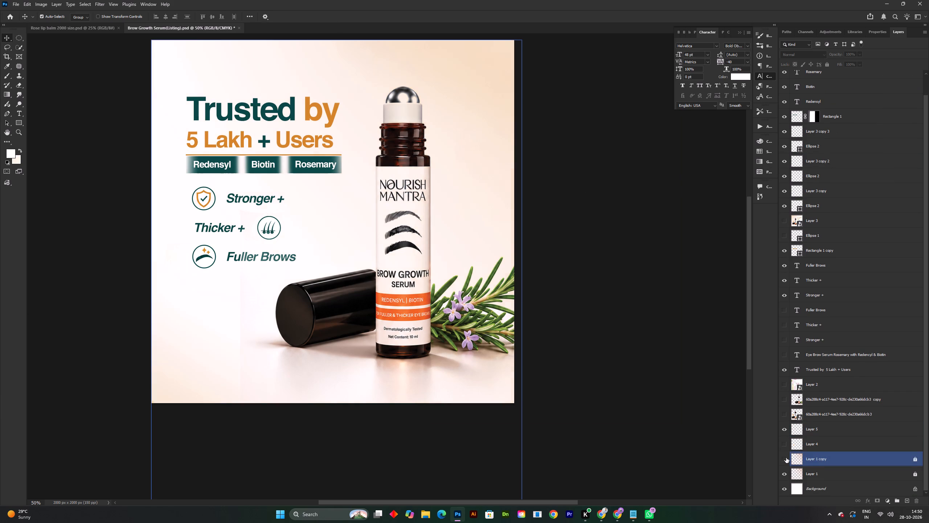
pyautogui.click(786, 458)
pyautogui.scroll(-2, 809, 456)
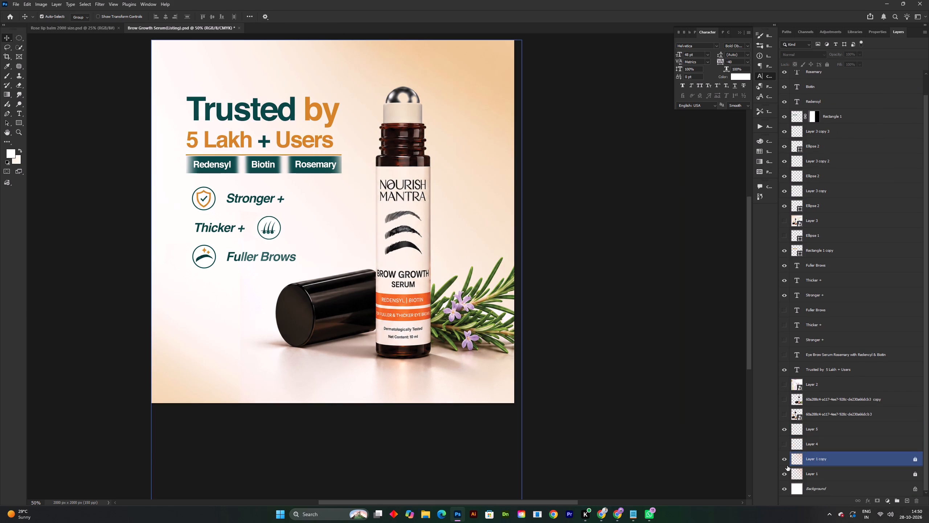
pyautogui.keyDown('shift'); pyautogui.scroll(-2, 556, 303); pyautogui.keyUp('shift')
pyautogui.press('space')
pyautogui.press('space')
pyautogui.press('space')
pyautogui.press('space')
pyautogui.press('space')
pyautogui.moveTo(523, 289); pyautogui.dragTo(570, 323)
pyautogui.keyDown('shift'); pyautogui.scroll(1, 480, 311); pyautogui.keyUp('shift')
pyautogui.moveTo(423, 283); pyautogui.dragTo(426, 306)
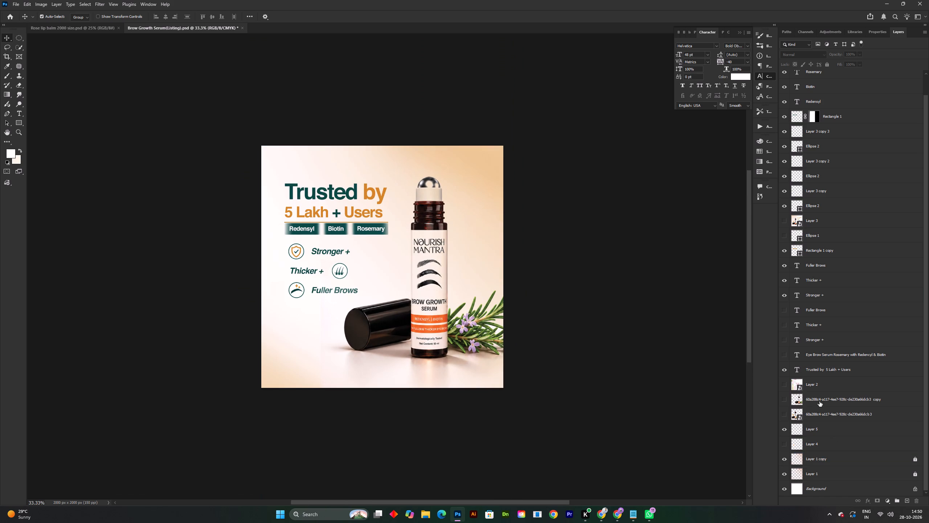
# Unlock the product photo layer at the top of the stack and nudge the photo down and very slightly left.
pyautogui.scroll(11, 861, 129)
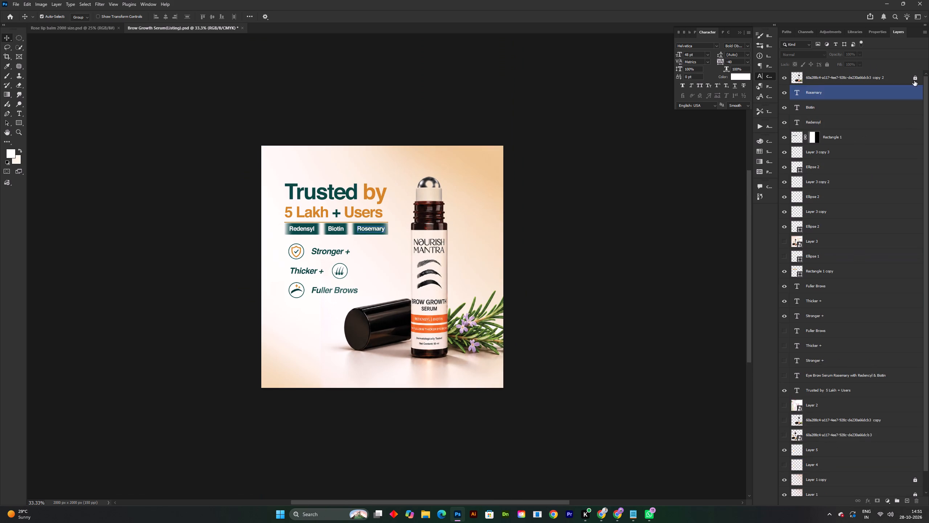
pyautogui.click(919, 76)
pyautogui.click(916, 77)
pyautogui.press('Down')
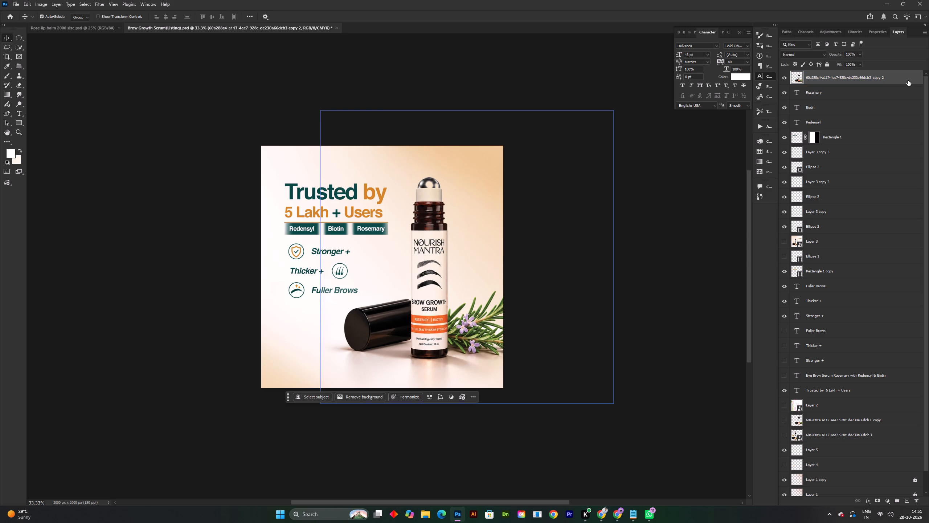
pyautogui.press('Down')
pyautogui.press('Down')
pyautogui.press('Down')
pyautogui.press('Down')
pyautogui.press('Down')
pyautogui.press('Down')
pyautogui.press('Down')
pyautogui.press('Down')
pyautogui.press('Down')
pyautogui.press('Down')
pyautogui.press('Down')
pyautogui.press('Down')
pyautogui.press('Down')
pyautogui.press('Down')
pyautogui.press('Down')
pyautogui.press('Down')
pyautogui.press('Down')
pyautogui.press('Down')
pyautogui.press('Down')
pyautogui.press('Down')
pyautogui.press('Down')
pyautogui.press('Down')
pyautogui.press('Down')
pyautogui.press('Down')
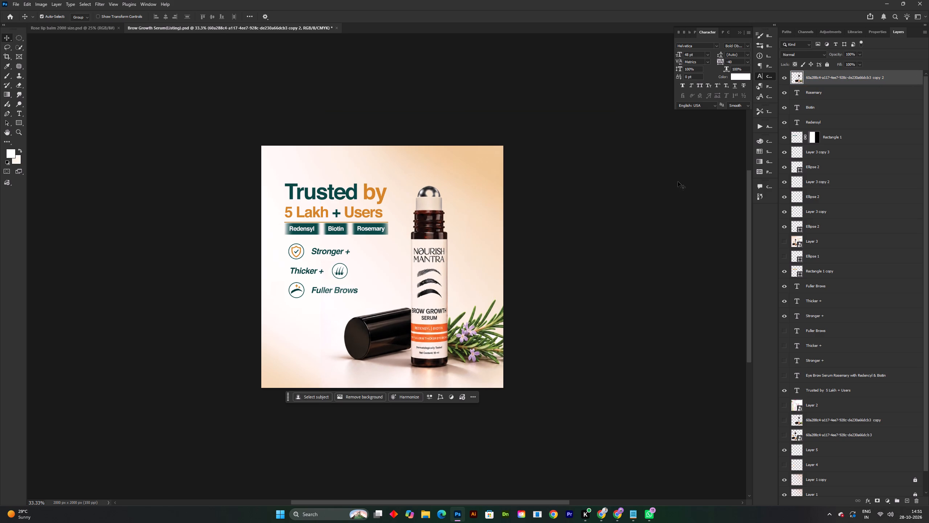
pyautogui.press('Left')
pyautogui.press('Left')
pyautogui.press('Left')
pyautogui.press('Down')
pyautogui.press('Down')
pyautogui.press('Down')
pyautogui.press('Down')
pyautogui.press('Left')
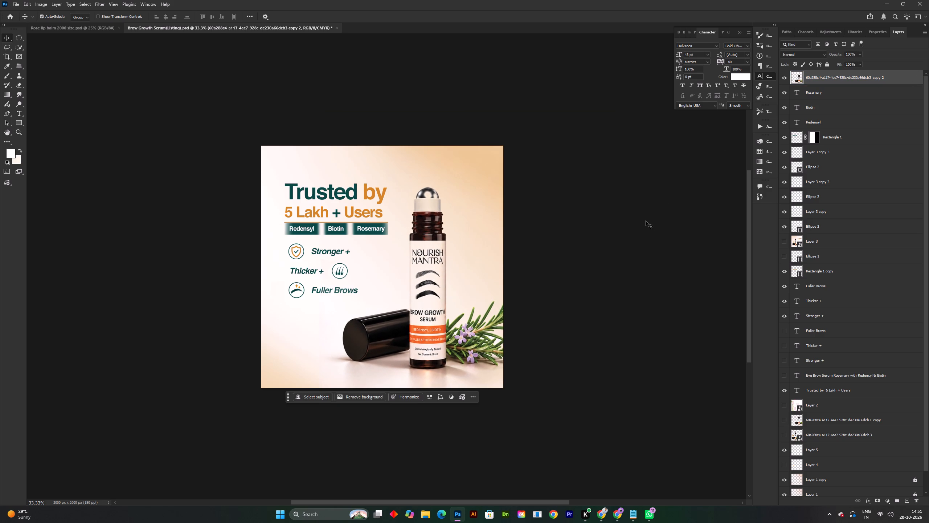
pyautogui.press('Down')
pyautogui.press('Down')
pyautogui.press('Right')
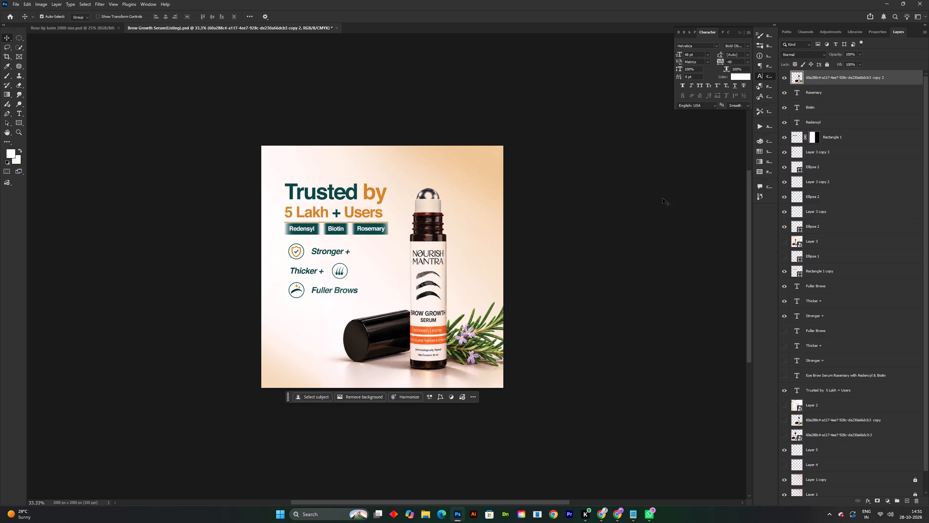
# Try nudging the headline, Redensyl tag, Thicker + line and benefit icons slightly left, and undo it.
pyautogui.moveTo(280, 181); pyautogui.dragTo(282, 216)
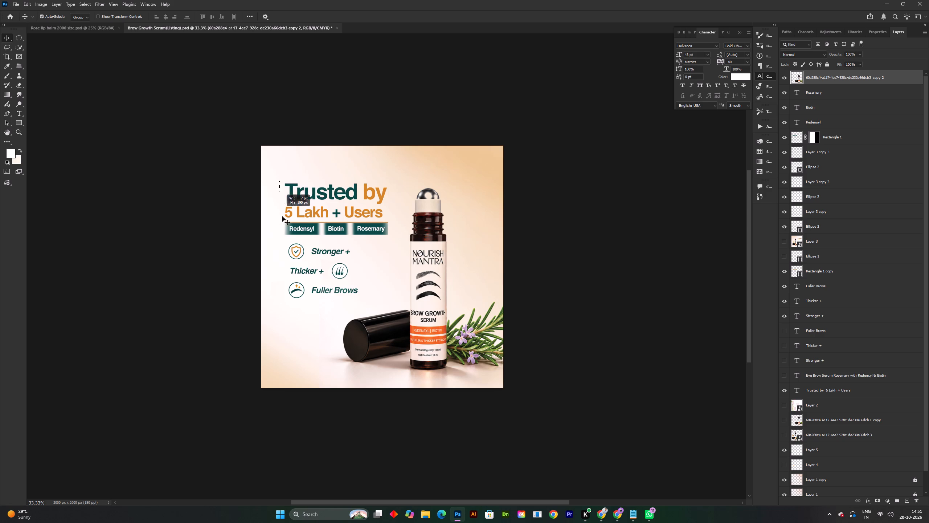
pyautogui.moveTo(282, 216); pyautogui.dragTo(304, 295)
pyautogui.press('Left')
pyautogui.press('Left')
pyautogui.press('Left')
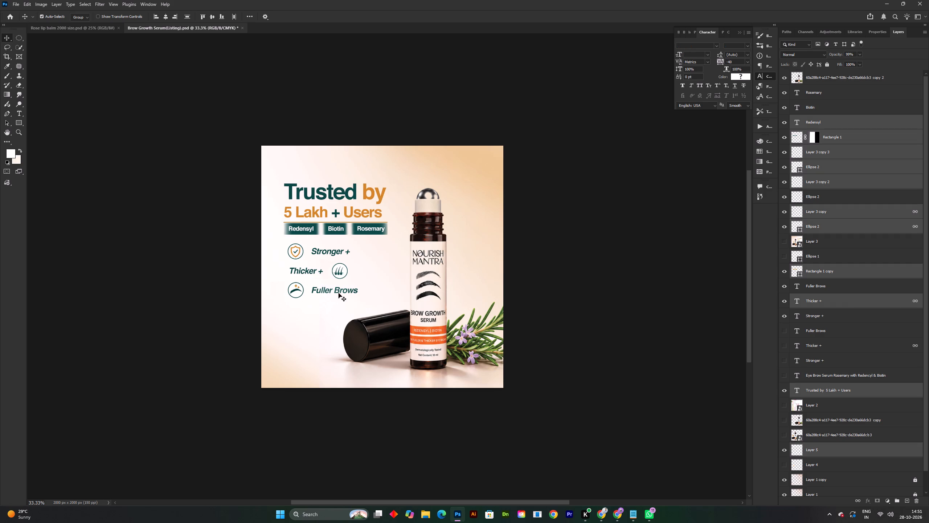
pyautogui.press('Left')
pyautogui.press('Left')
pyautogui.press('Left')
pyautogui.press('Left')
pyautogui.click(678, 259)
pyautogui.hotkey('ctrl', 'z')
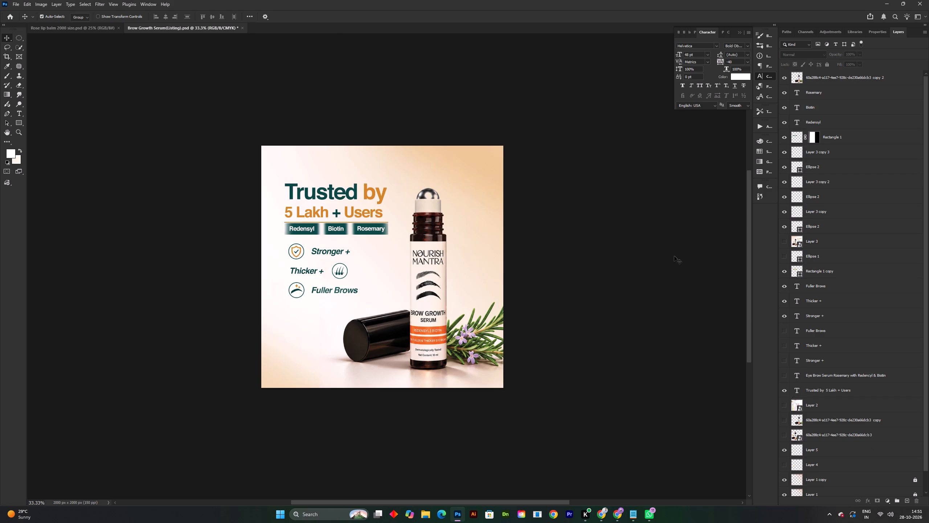
# Save the listing document.
pyautogui.hotkey('ctrl', 's')
# Shift the product photo slightly right and lock its layer again.
pyautogui.moveTo(437, 311); pyautogui.dragTo(434, 312)
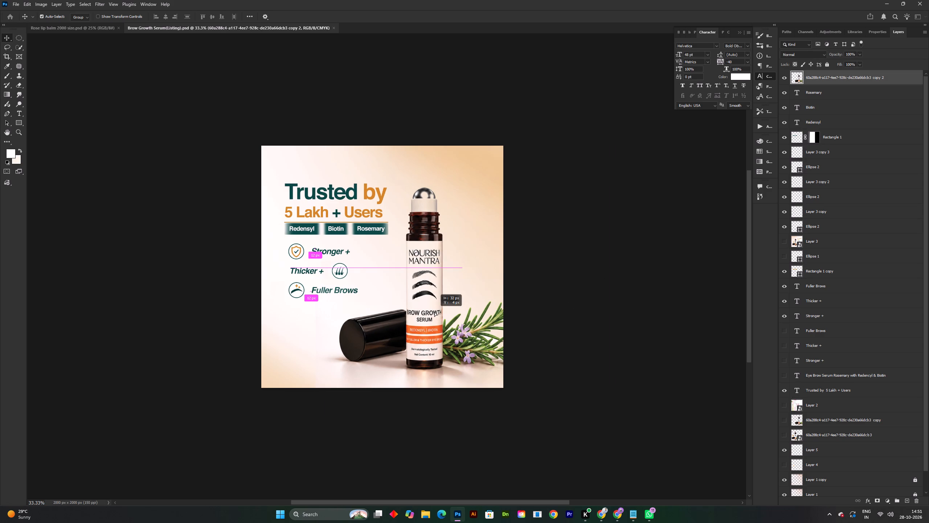
pyautogui.moveTo(434, 312); pyautogui.dragTo(441, 311)
pyautogui.click(829, 64)
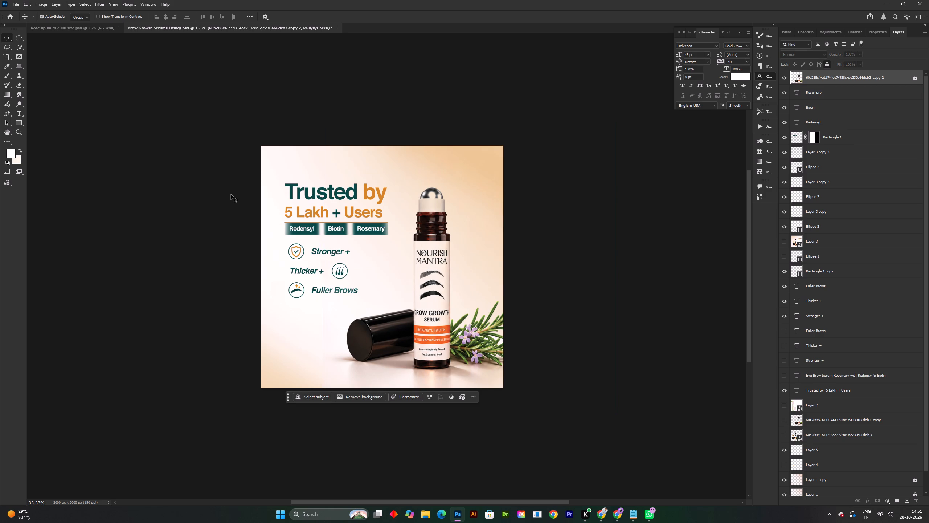
# Select the headline, ingredient tags and benefit lines with their icons together, and move the whole block up.
pyautogui.moveTo(278, 171); pyautogui.dragTo(395, 296)
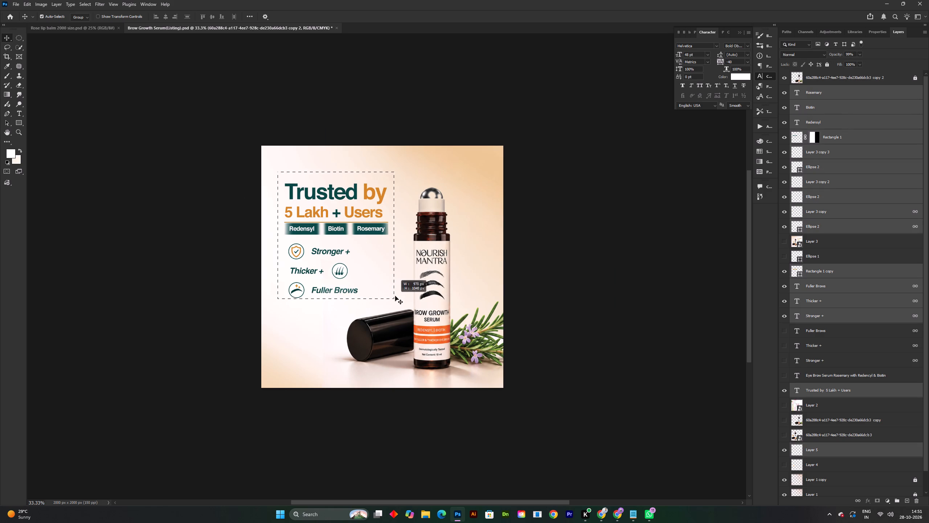
pyautogui.moveTo(395, 296); pyautogui.dragTo(395, 297)
pyautogui.click(381, 227)
pyautogui.moveTo(380, 227); pyautogui.dragTo(376, 213)
pyautogui.moveTo(369, 230); pyautogui.dragTo(360, 232)
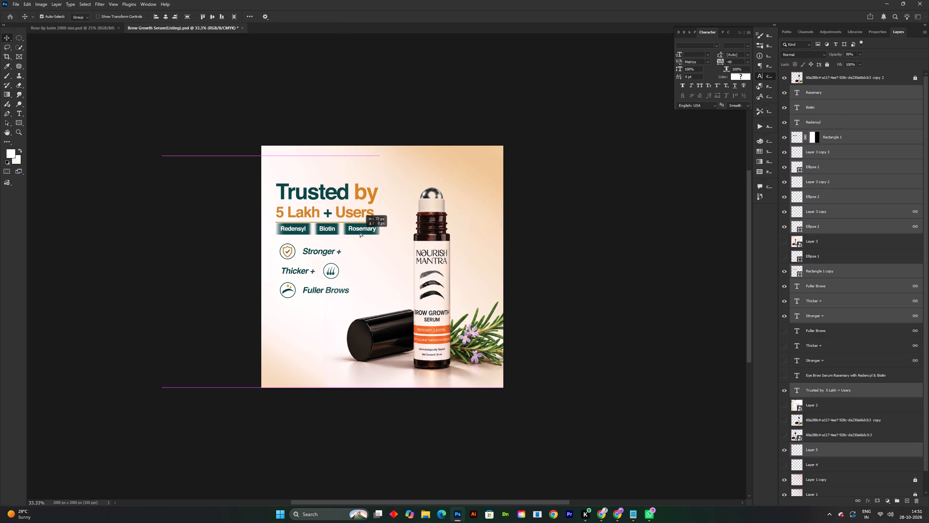
pyautogui.moveTo(360, 232); pyautogui.dragTo(372, 220)
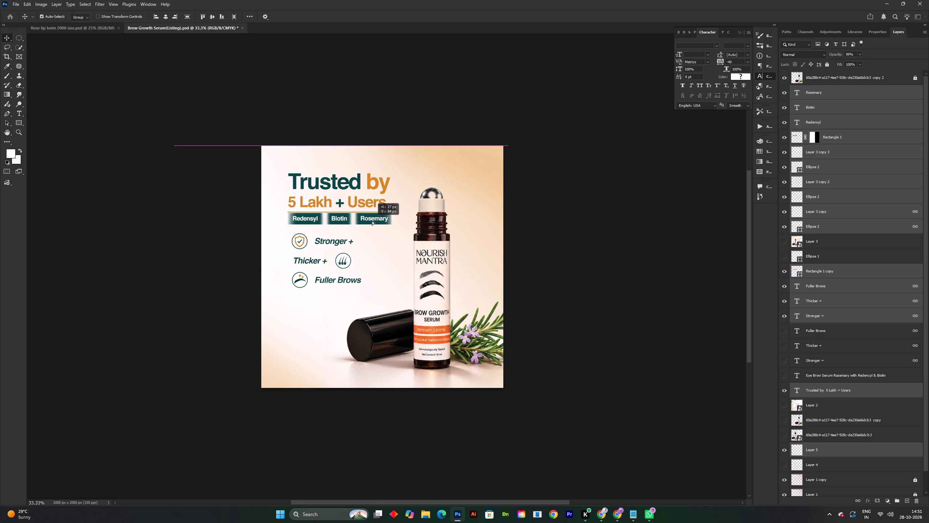
pyautogui.moveTo(372, 220); pyautogui.dragTo(371, 220)
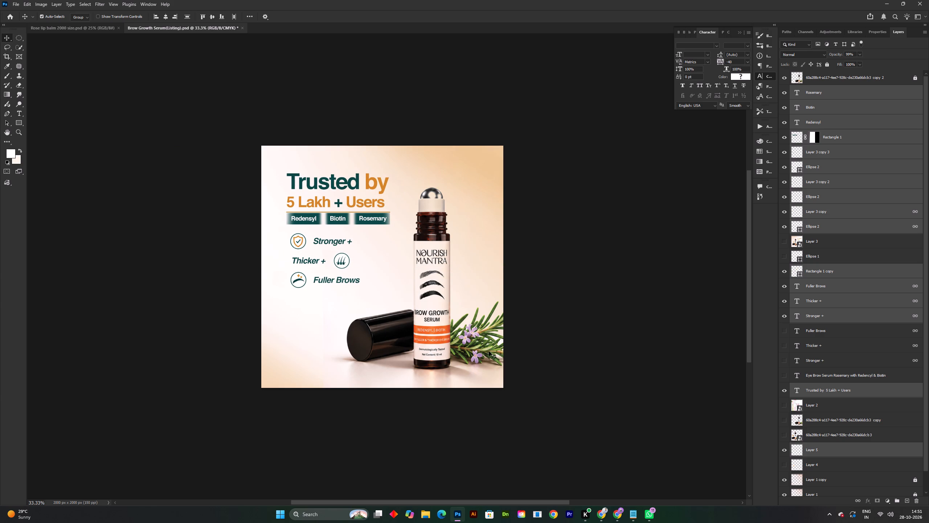
pyautogui.click(376, 219)
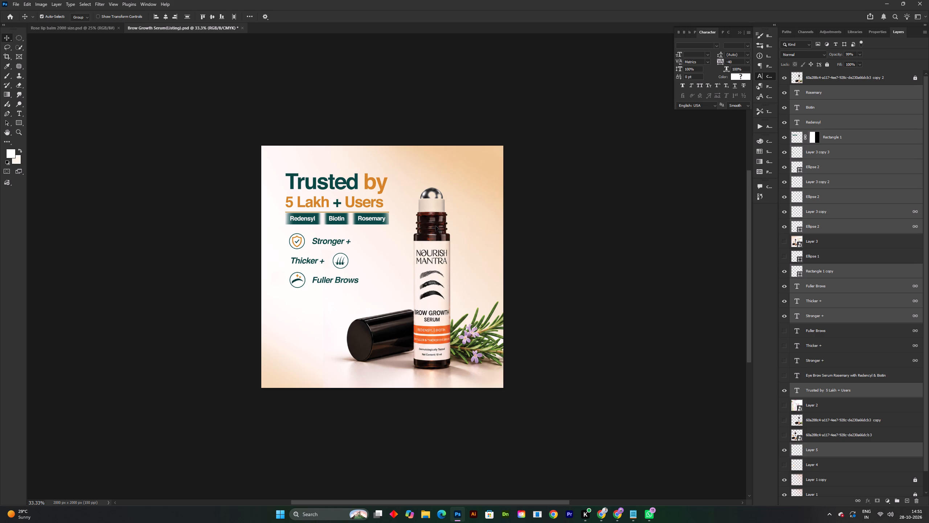
pyautogui.moveTo(363, 222); pyautogui.dragTo(364, 214)
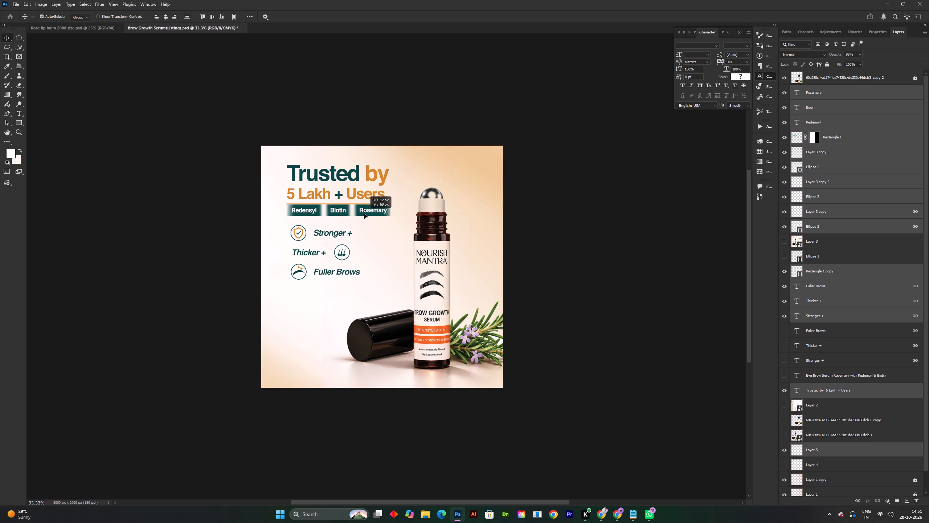
pyautogui.moveTo(364, 214); pyautogui.dragTo(363, 218)
pyautogui.moveTo(375, 213); pyautogui.dragTo(375, 218)
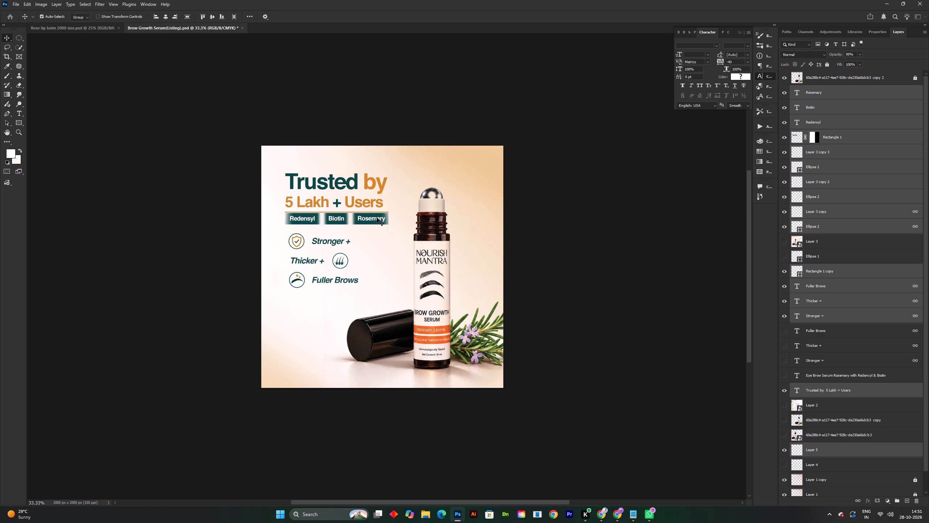
# Lower the selected text and icon block and shift it slightly left, farther from the serum bottle.
pyautogui.keyDown('shift'); pyautogui.scroll(4, 438, 199); pyautogui.keyUp('shift')
pyautogui.keyDown('shift'); pyautogui.scroll(-4, 438, 199); pyautogui.keyUp('shift')
pyautogui.press('space')
pyautogui.press('space')
pyautogui.press('space')
pyautogui.moveTo(449, 214); pyautogui.dragTo(436, 215)
pyautogui.moveTo(436, 216); pyautogui.dragTo(432, 218)
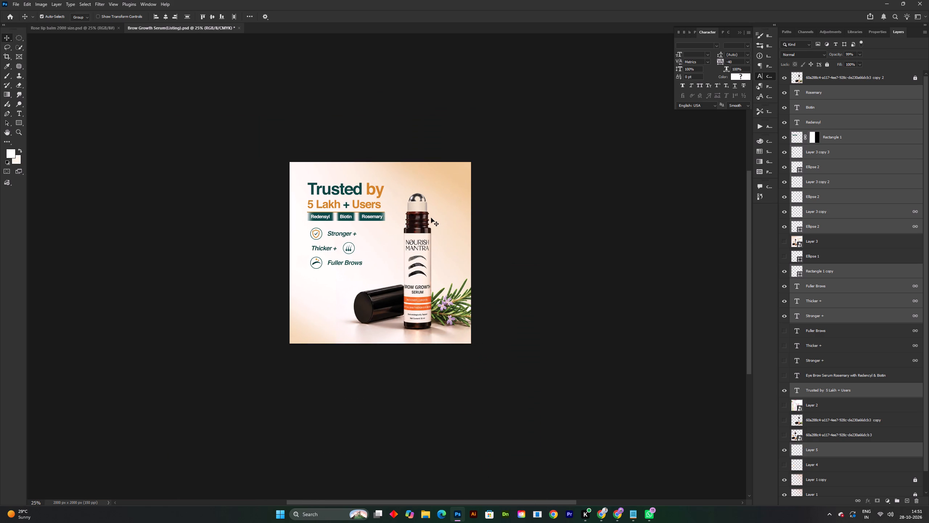
pyautogui.keyDown('shift'); pyautogui.scroll(2, 431, 218); pyautogui.keyUp('shift')
pyautogui.press('space')
pyautogui.press('space')
pyautogui.press('space')
pyautogui.press('space')
pyautogui.press('space')
pyautogui.moveTo(439, 204); pyautogui.dragTo(450, 187)
pyautogui.moveTo(325, 197); pyautogui.dragTo(328, 207)
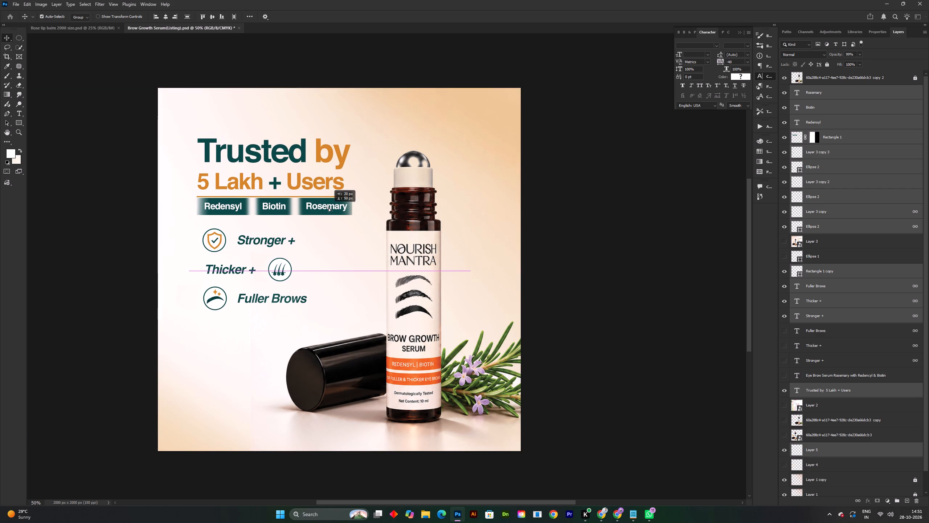
pyautogui.moveTo(328, 207); pyautogui.dragTo(332, 215)
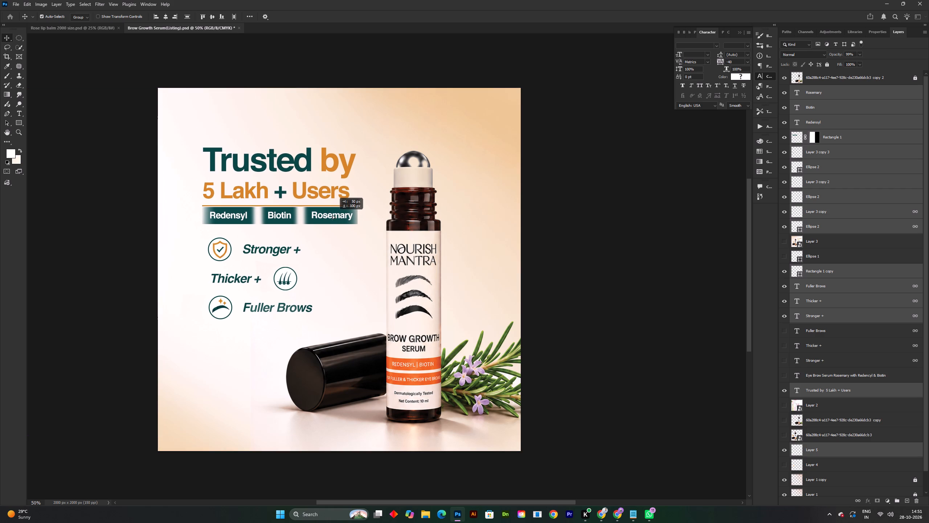
pyautogui.moveTo(332, 215); pyautogui.dragTo(321, 216)
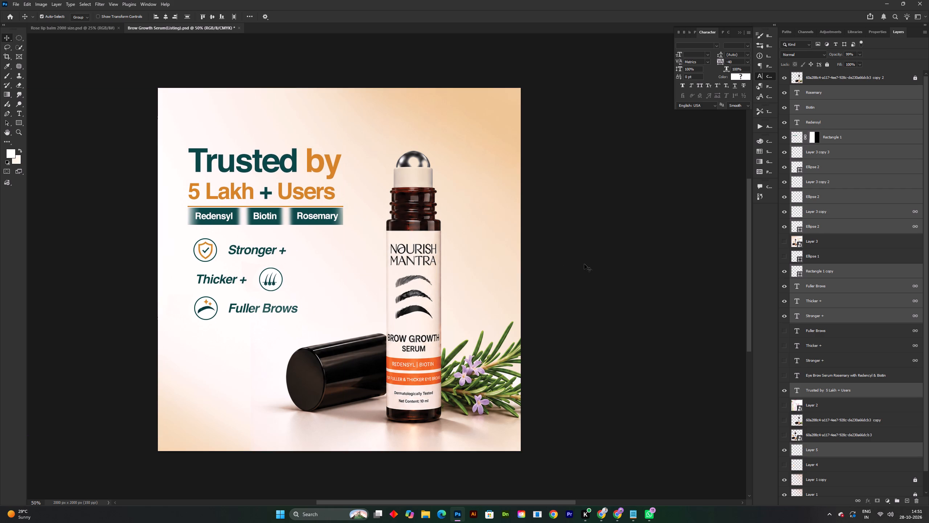
# Deselect the text and icon block and save the listing document.
pyautogui.click(589, 264)
pyautogui.keyDown('shift'); pyautogui.scroll(-3, 576, 265); pyautogui.keyUp('shift')
pyautogui.press('space')
pyautogui.moveTo(517, 267); pyautogui.dragTo(455, 252)
pyautogui.keyDown('shift'); pyautogui.scroll(2, 349, 243); pyautogui.keyUp('shift')
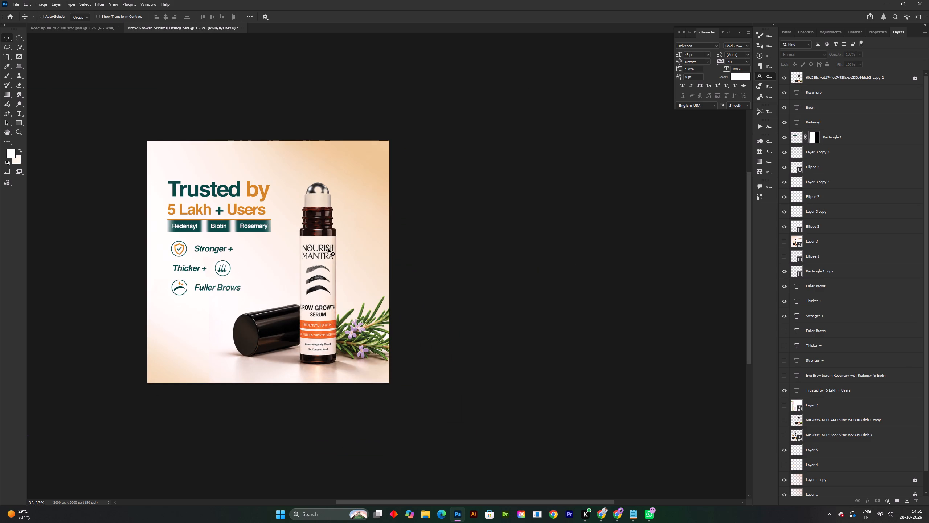
pyautogui.hotkey('ctrl', '0')
pyautogui.hotkey('ctrl', 's')
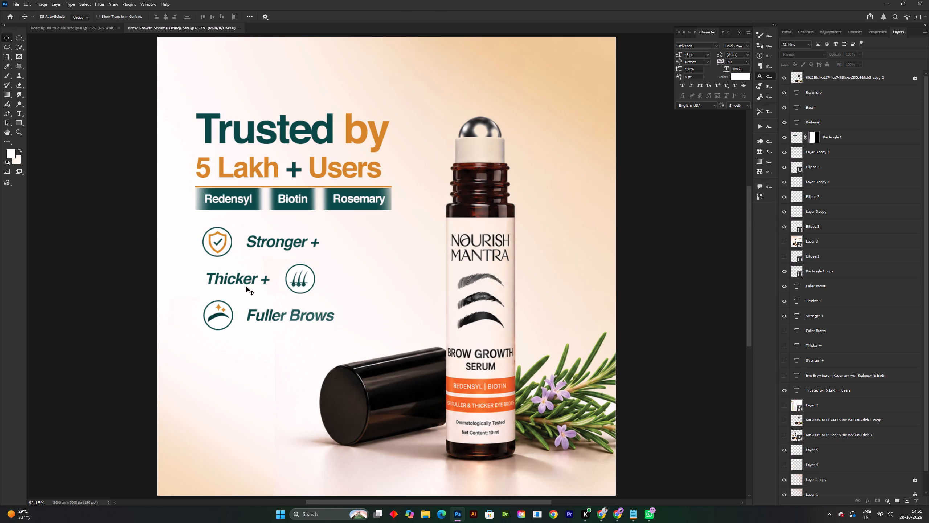
# Move the Thicker + text right along its row so it starts at the hair icon's right edge.
pyautogui.moveTo(241, 282); pyautogui.dragTo(336, 287)
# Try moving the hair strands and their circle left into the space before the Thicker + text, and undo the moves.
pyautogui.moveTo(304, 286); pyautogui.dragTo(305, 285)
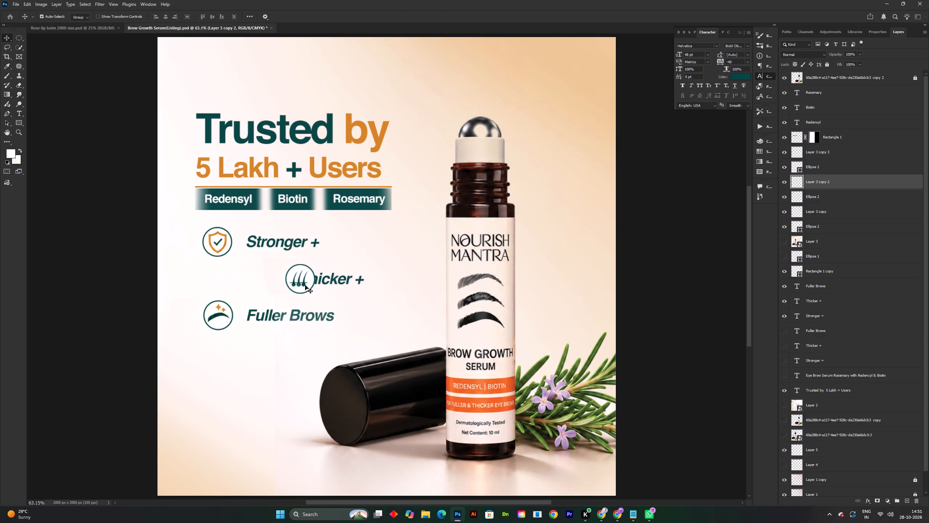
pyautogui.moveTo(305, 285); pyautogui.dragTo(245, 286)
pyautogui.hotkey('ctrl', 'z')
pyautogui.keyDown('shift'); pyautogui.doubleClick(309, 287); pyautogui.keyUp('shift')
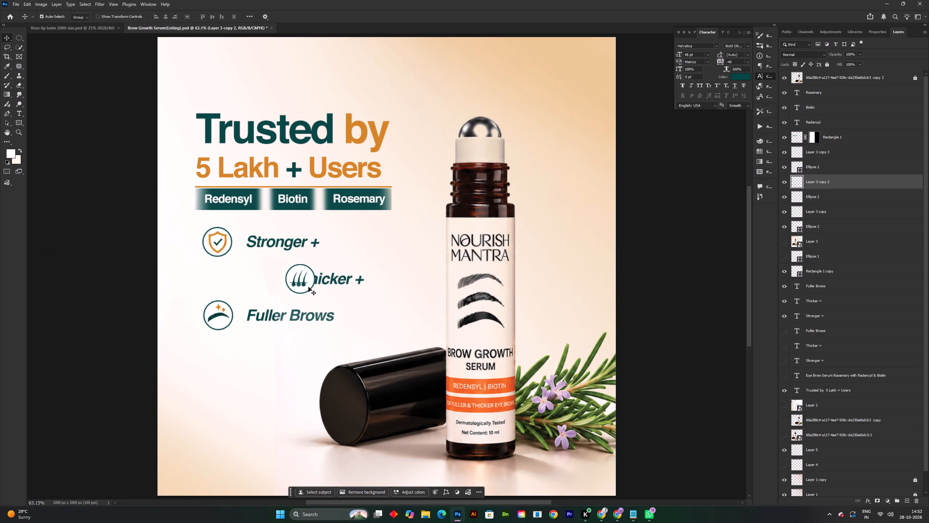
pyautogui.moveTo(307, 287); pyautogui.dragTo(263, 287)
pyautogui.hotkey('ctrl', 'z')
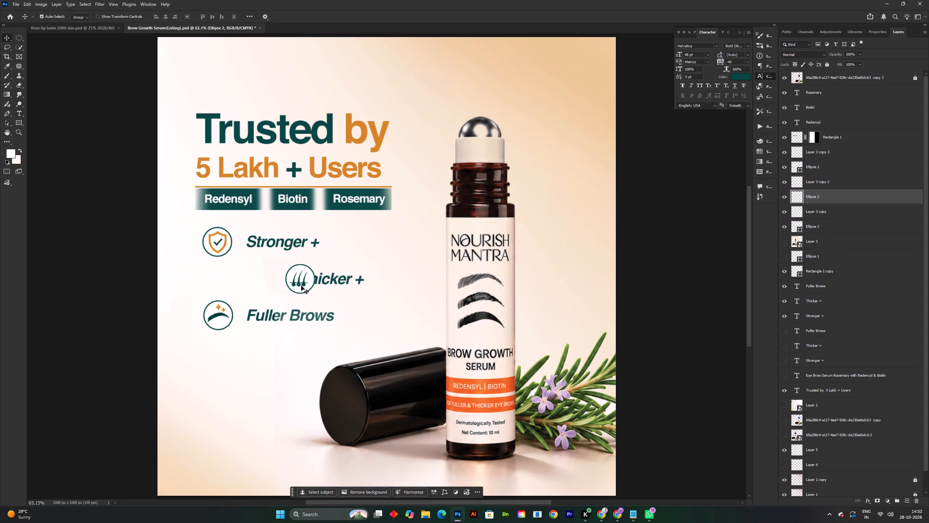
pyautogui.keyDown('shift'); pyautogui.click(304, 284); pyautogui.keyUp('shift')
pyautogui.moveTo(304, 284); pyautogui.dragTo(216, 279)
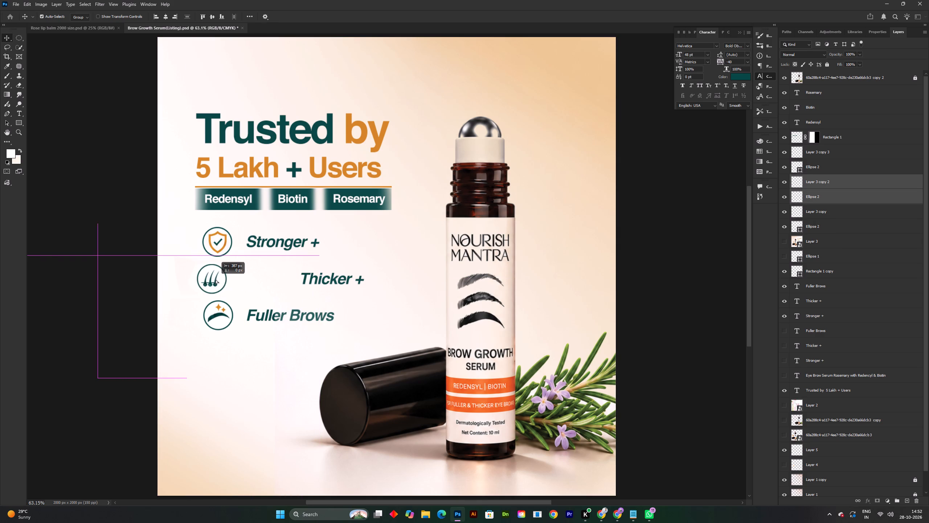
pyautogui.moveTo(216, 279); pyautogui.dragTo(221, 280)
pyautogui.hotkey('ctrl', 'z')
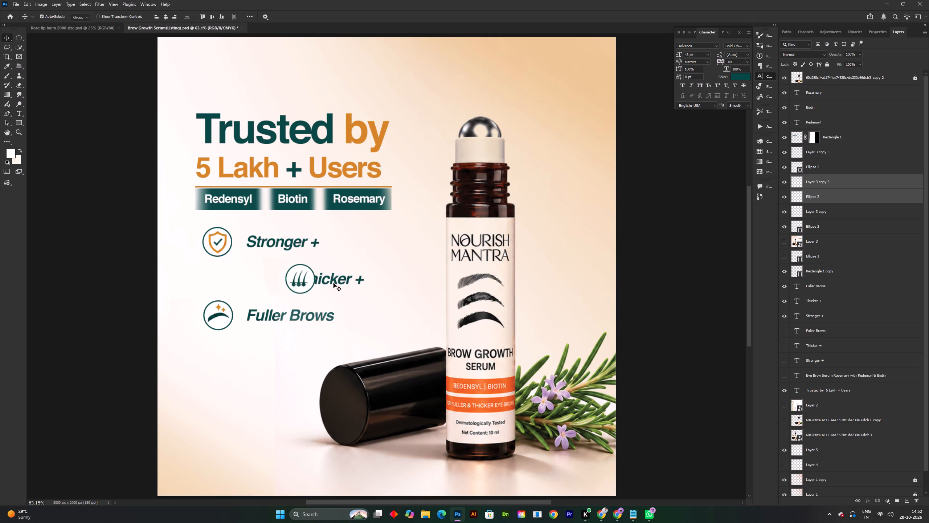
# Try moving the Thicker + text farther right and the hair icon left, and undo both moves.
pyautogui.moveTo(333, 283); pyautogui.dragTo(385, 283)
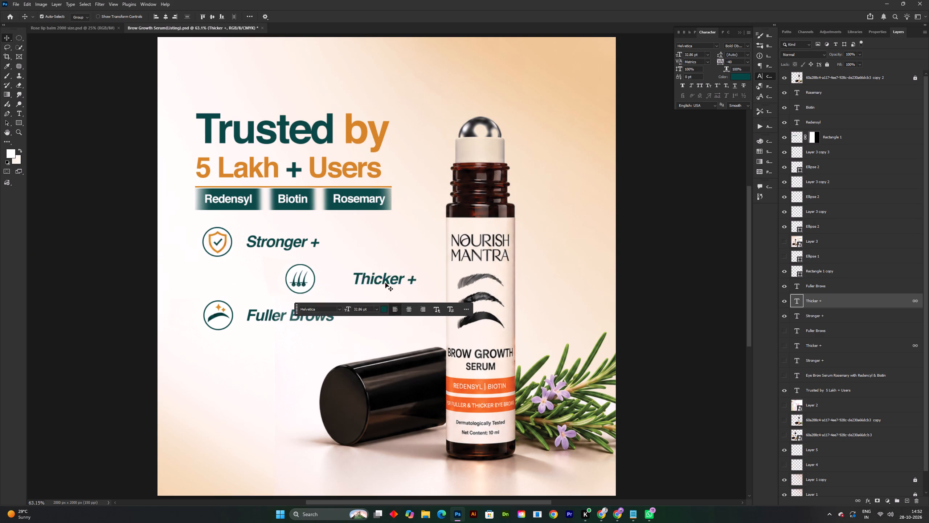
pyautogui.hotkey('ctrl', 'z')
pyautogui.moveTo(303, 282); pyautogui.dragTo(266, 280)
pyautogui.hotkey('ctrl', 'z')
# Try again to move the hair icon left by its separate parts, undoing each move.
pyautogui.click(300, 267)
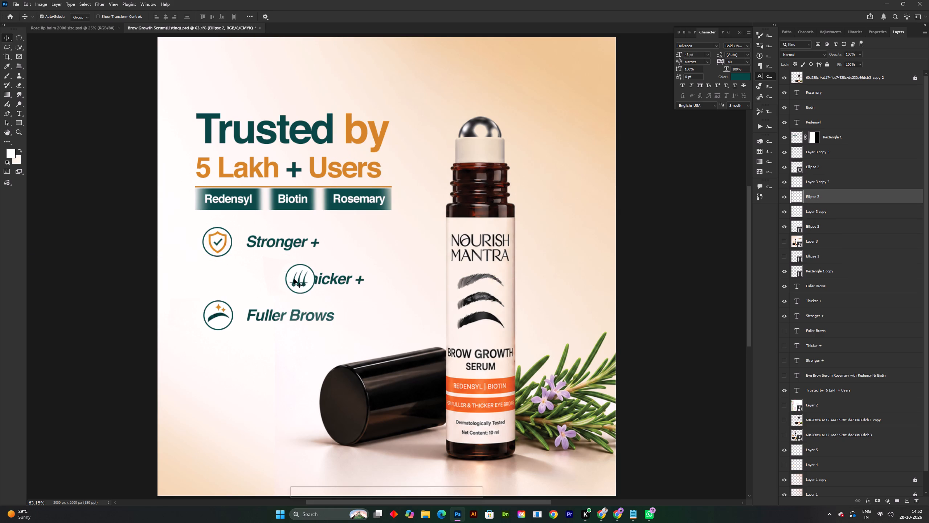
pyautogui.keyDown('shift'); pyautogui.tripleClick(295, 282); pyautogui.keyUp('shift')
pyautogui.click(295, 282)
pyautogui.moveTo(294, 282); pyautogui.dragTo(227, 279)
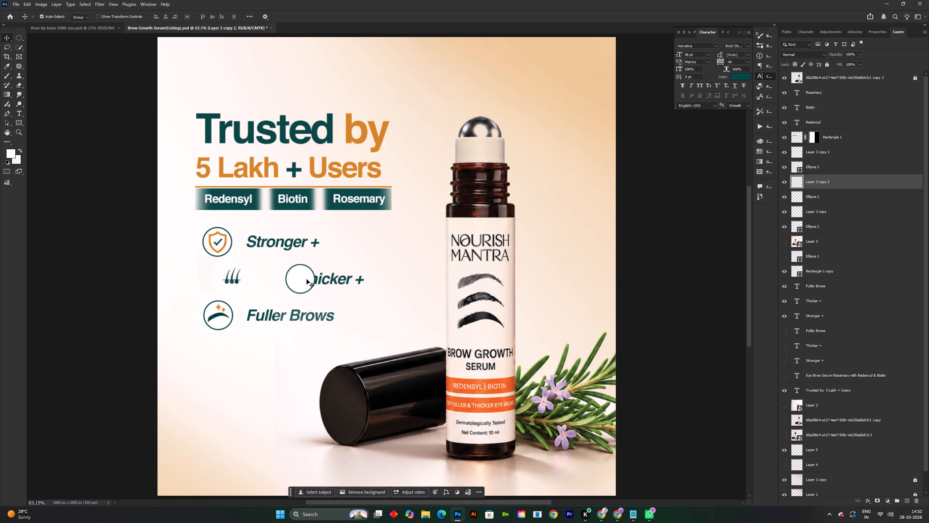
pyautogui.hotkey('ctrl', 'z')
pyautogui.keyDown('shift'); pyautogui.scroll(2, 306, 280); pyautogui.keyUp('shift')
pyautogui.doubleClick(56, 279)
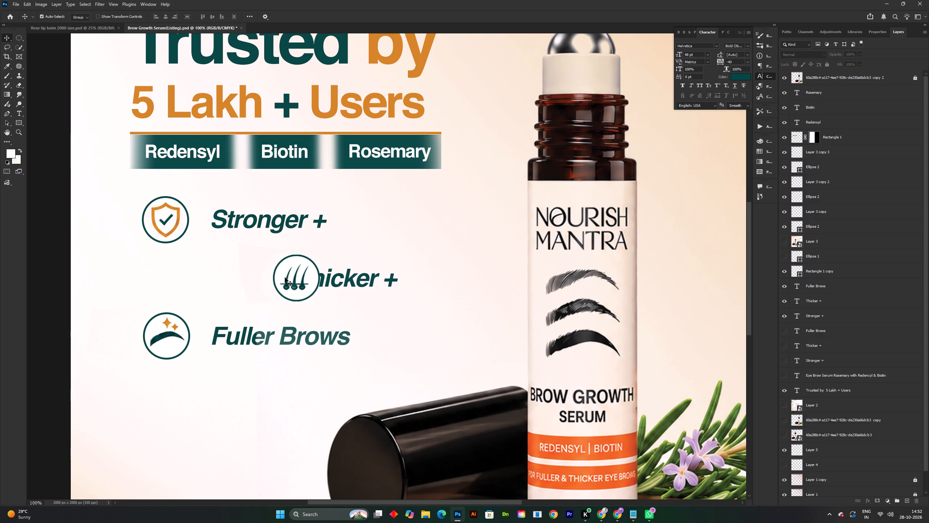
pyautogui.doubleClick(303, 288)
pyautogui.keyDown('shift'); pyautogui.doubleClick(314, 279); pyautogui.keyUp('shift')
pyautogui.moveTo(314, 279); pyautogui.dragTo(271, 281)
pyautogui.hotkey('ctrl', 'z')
# Link the Layer 3 copy 2 hair strands with their Ellipse 2 circle and move the icon just left of the Thicker + text.
pyautogui.keyDown('shift'); pyautogui.click(300, 287); pyautogui.keyUp('shift')
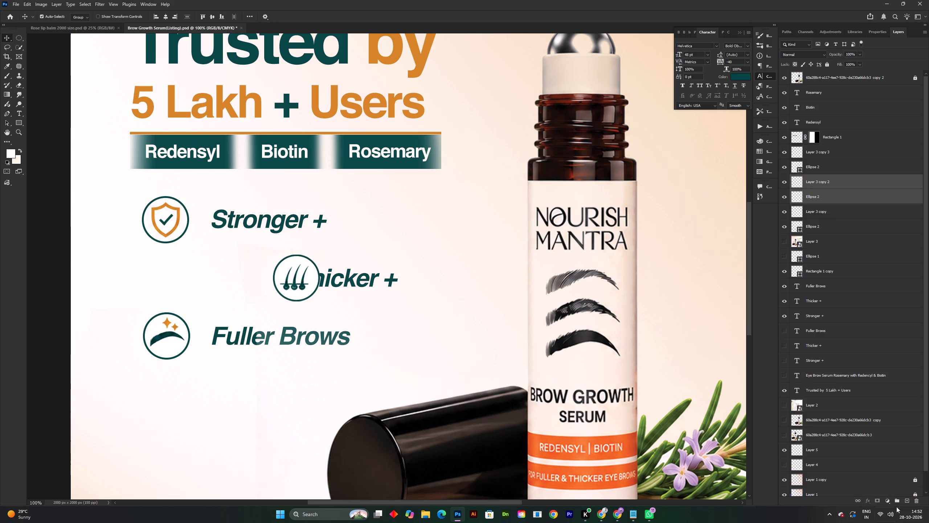
pyautogui.click(858, 499)
pyautogui.moveTo(304, 285); pyautogui.dragTo(279, 279)
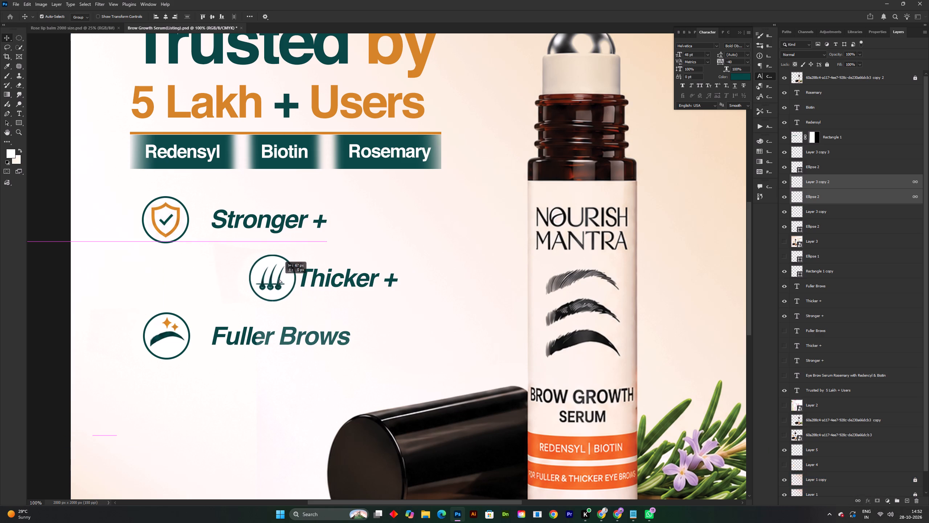
pyautogui.moveTo(279, 279); pyautogui.dragTo(268, 279)
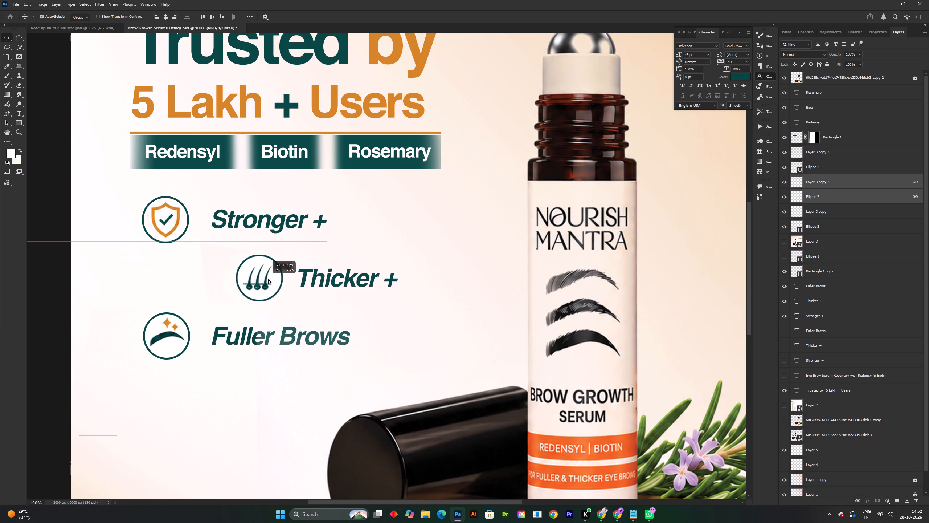
pyautogui.moveTo(268, 279); pyautogui.dragTo(269, 279)
pyautogui.click(273, 280)
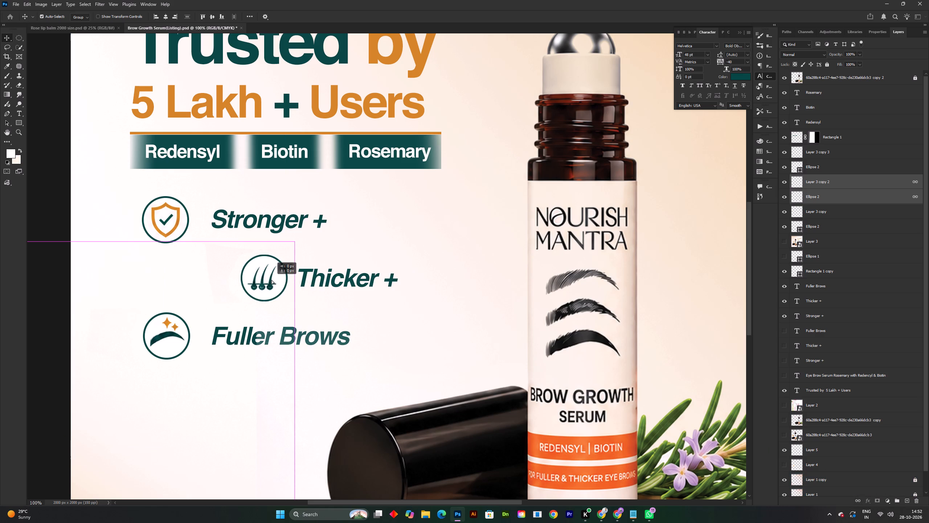
# Add the Thicker + text to the hair icon selection and shift both slightly left together.
pyautogui.keyDown('shift'); pyautogui.click(304, 280); pyautogui.keyUp('shift')
pyautogui.moveTo(304, 280); pyautogui.dragTo(273, 280)
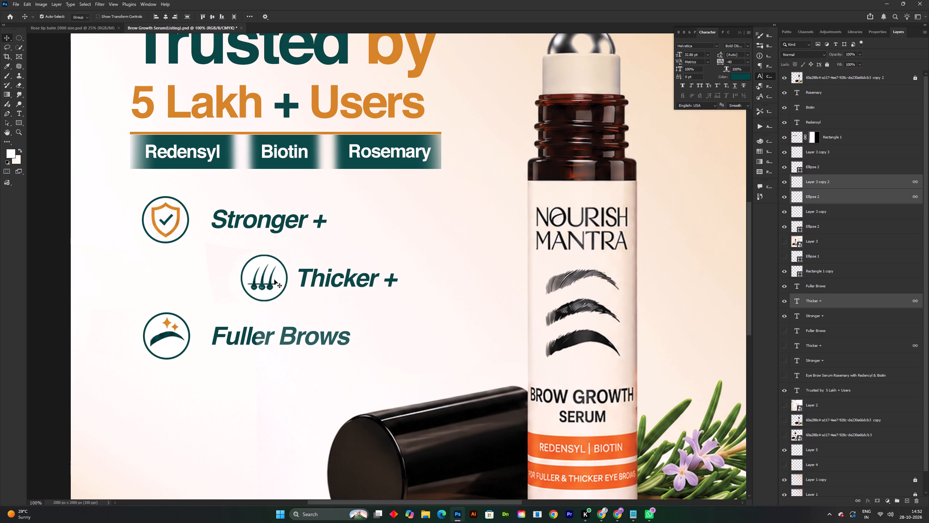
pyautogui.moveTo(304, 280); pyautogui.dragTo(287, 285)
pyautogui.hotkey('ctrl', 'z')
pyautogui.moveTo(304, 283); pyautogui.dragTo(285, 285)
# Examine the whole composition and the indented Thicker + row between the Stronger + and Fuller Brows rows.
pyautogui.keyDown('shift'); pyautogui.scroll(-4, 285, 285); pyautogui.keyUp('shift')
pyautogui.press('space')
pyautogui.press('space')
pyautogui.click(319, 300)
pyautogui.moveTo(319, 301); pyautogui.dragTo(314, 308)
pyautogui.doubleClick(549, 287)
pyautogui.keyDown('shift'); pyautogui.scroll(1, 284, 284); pyautogui.keyUp('shift')
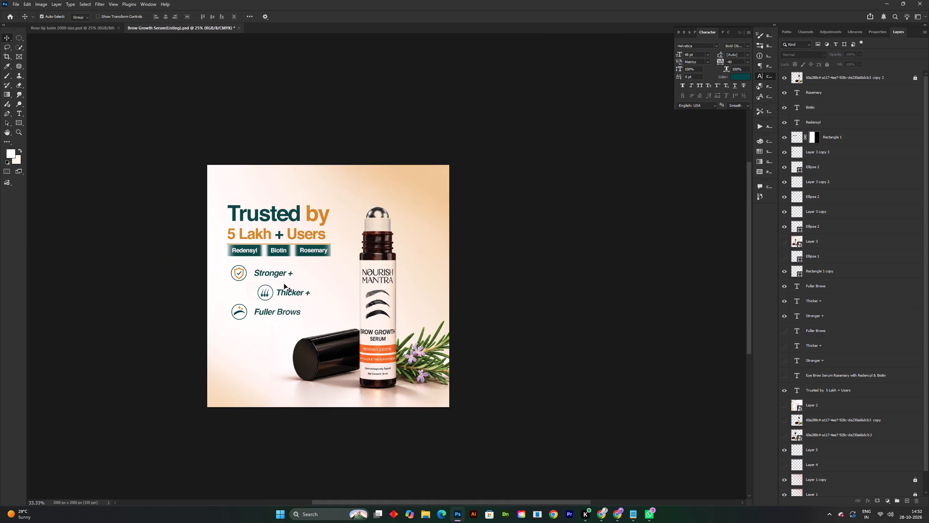
pyautogui.press('space')
pyautogui.press('space')
pyautogui.press('space')
pyautogui.doubleClick(380, 323)
pyautogui.click(380, 325)
pyautogui.keyDown('shift'); pyautogui.scroll(1, 293, 297); pyautogui.keyUp('shift')
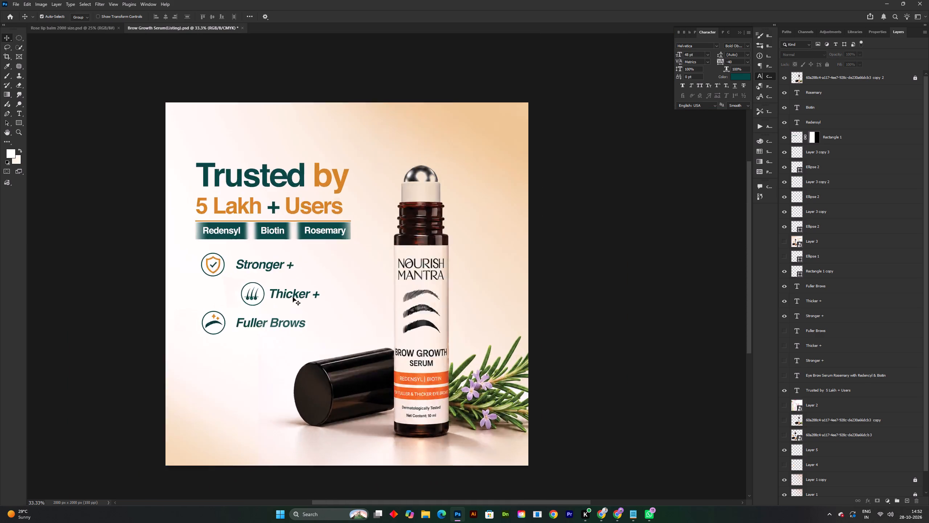
pyautogui.keyDown('shift'); pyautogui.scroll(2, 293, 297); pyautogui.keyUp('shift')
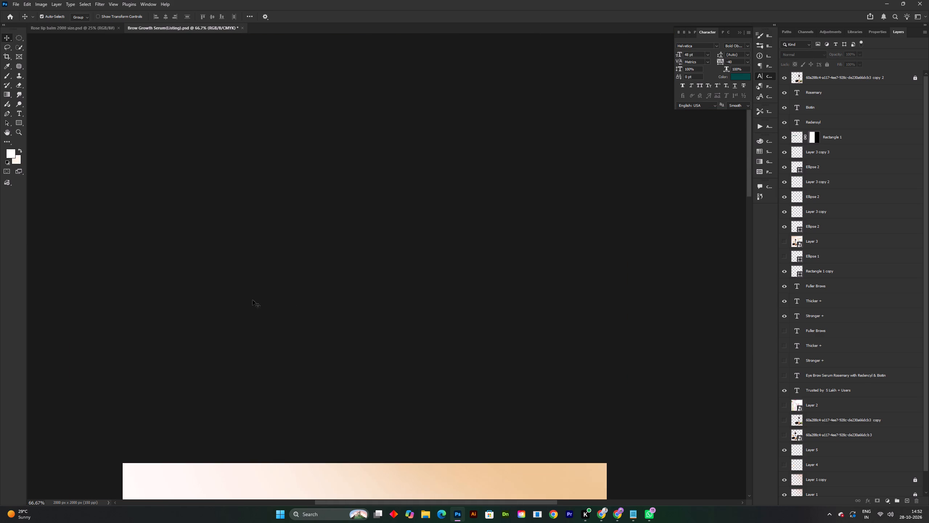